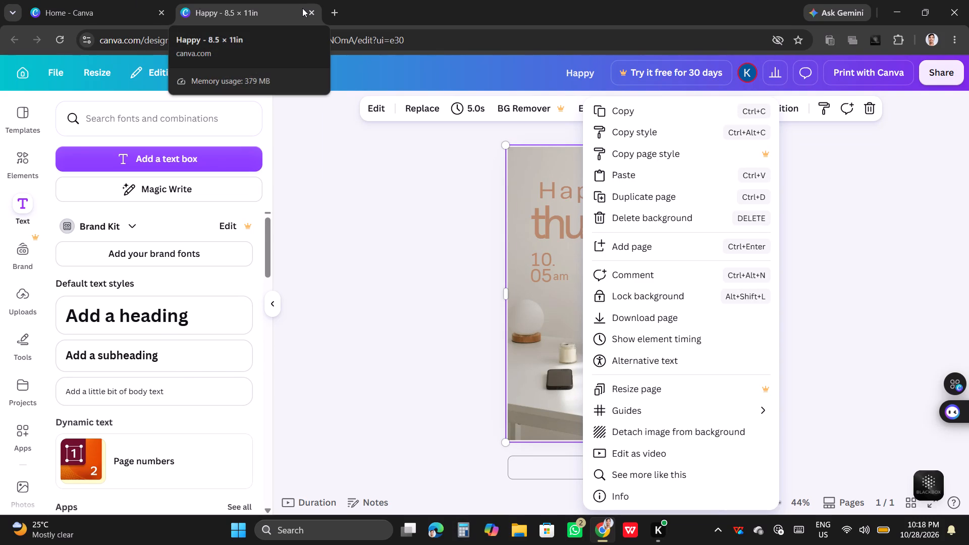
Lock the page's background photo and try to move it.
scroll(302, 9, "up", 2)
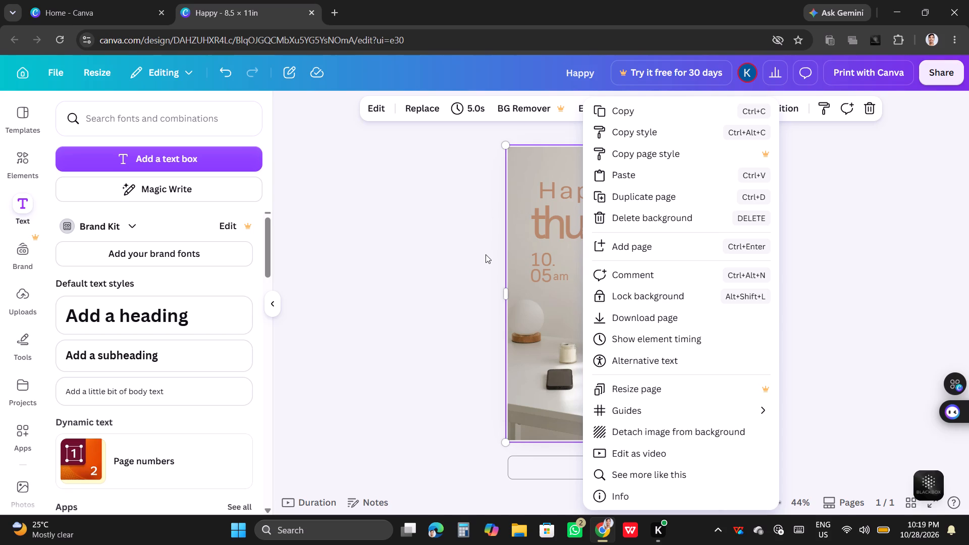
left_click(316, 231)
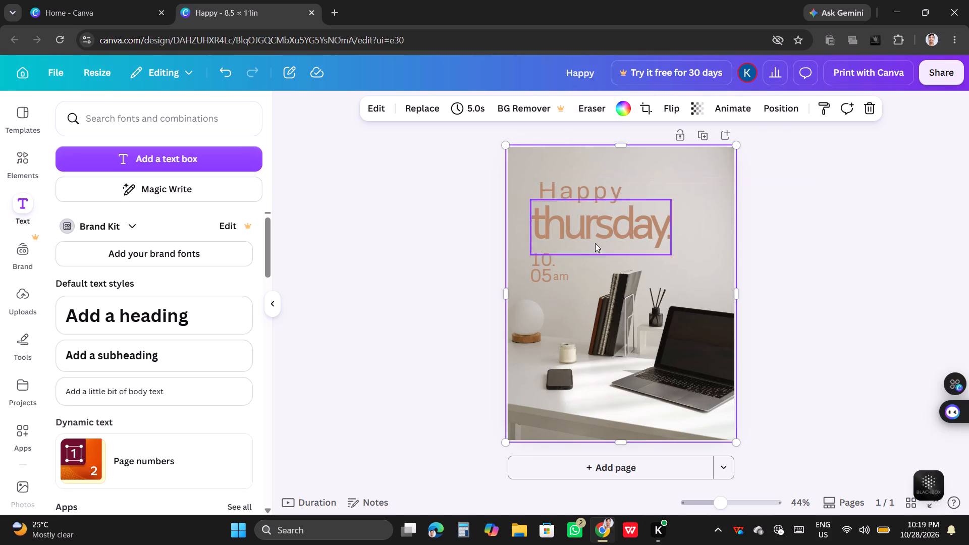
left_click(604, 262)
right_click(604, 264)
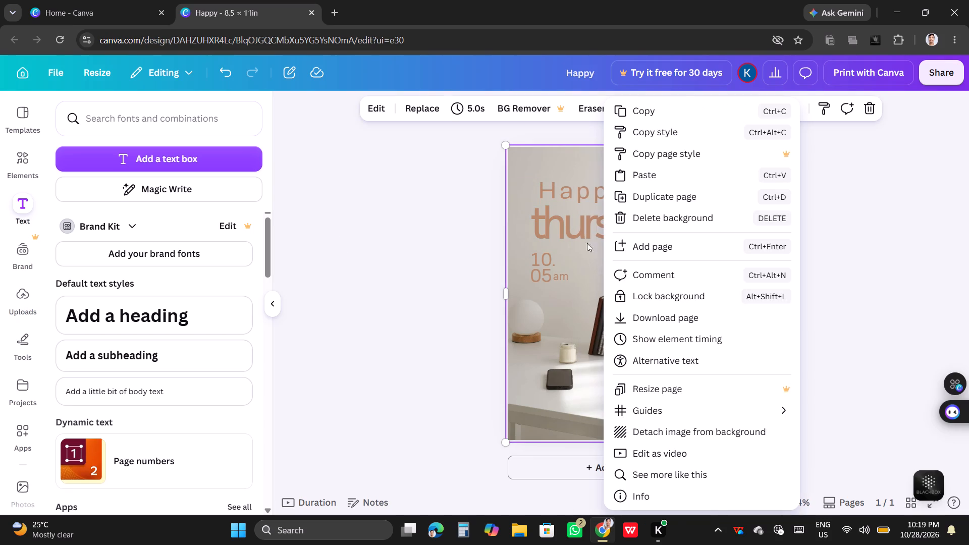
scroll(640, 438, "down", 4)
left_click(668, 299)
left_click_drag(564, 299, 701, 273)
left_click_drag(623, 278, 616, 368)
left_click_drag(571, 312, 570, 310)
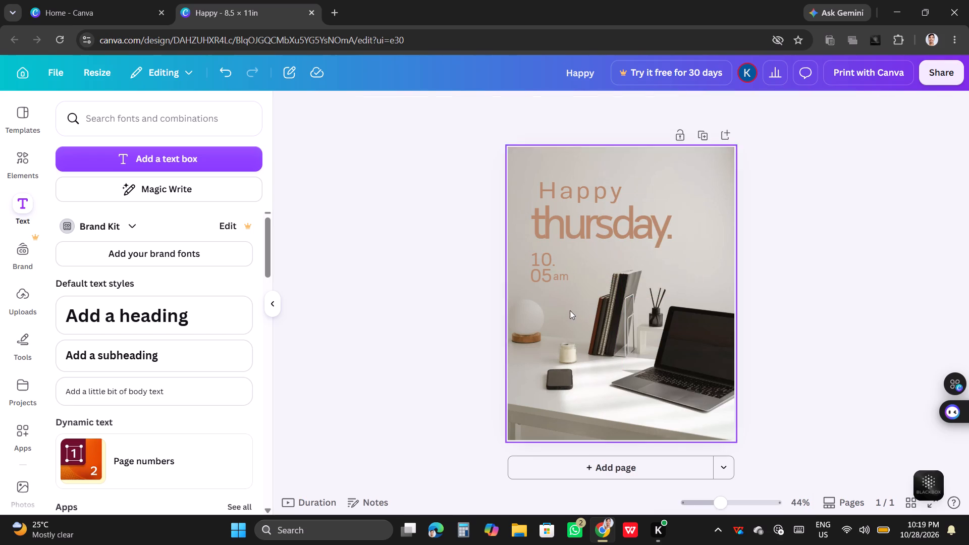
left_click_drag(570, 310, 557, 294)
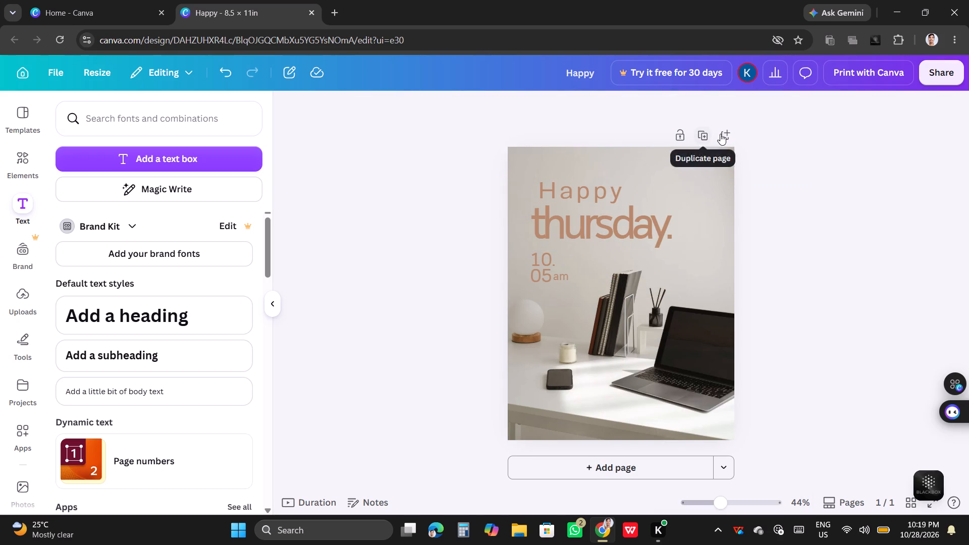
Undo all the earlier edits, back to a blank page.
left_click(235, 64)
triple_click(234, 64)
triple_click(234, 67)
triple_click(234, 69)
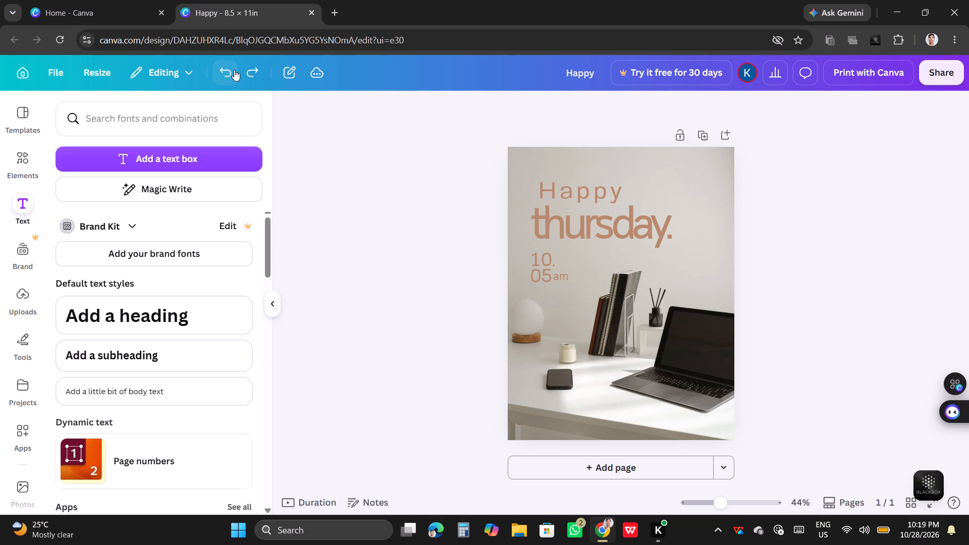
left_click(234, 70)
triple_click(234, 70)
triple_click(235, 71)
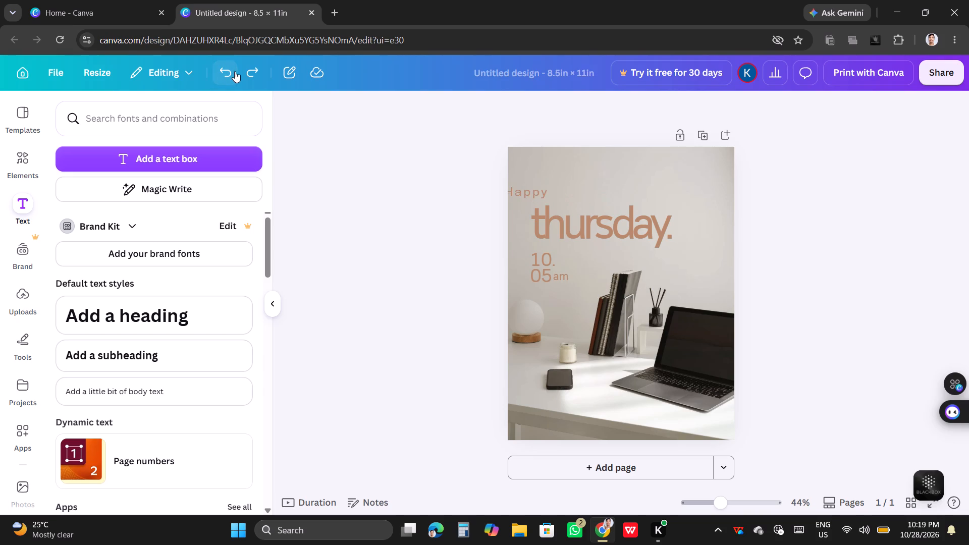
triple_click(235, 71)
triple_click(236, 71)
double_click(236, 72)
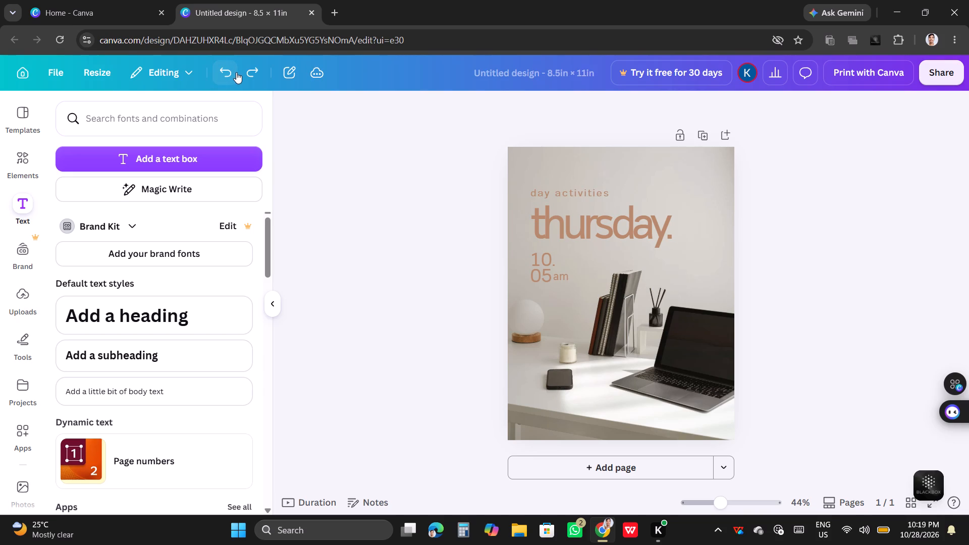
left_click(237, 72)
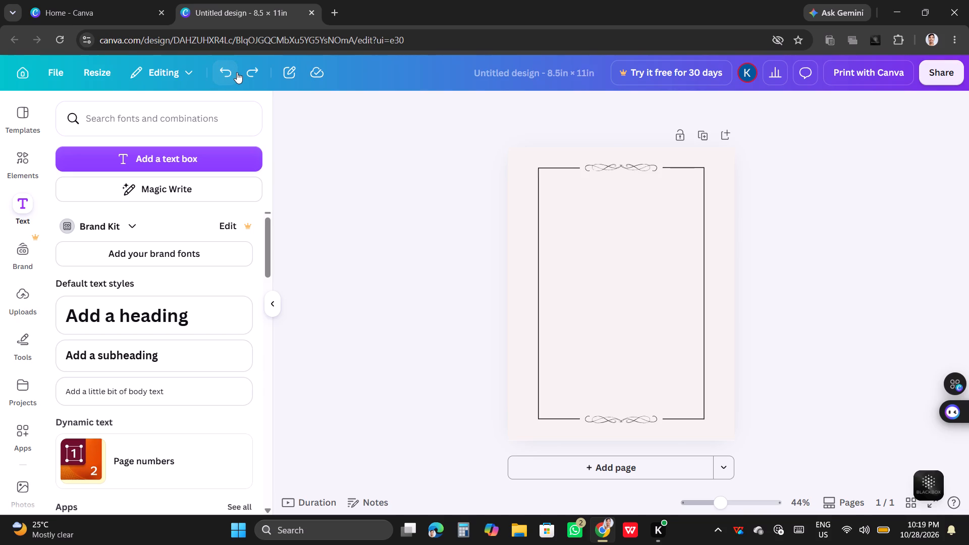
triple_click(237, 72)
double_click(237, 72)
triple_click(226, 76)
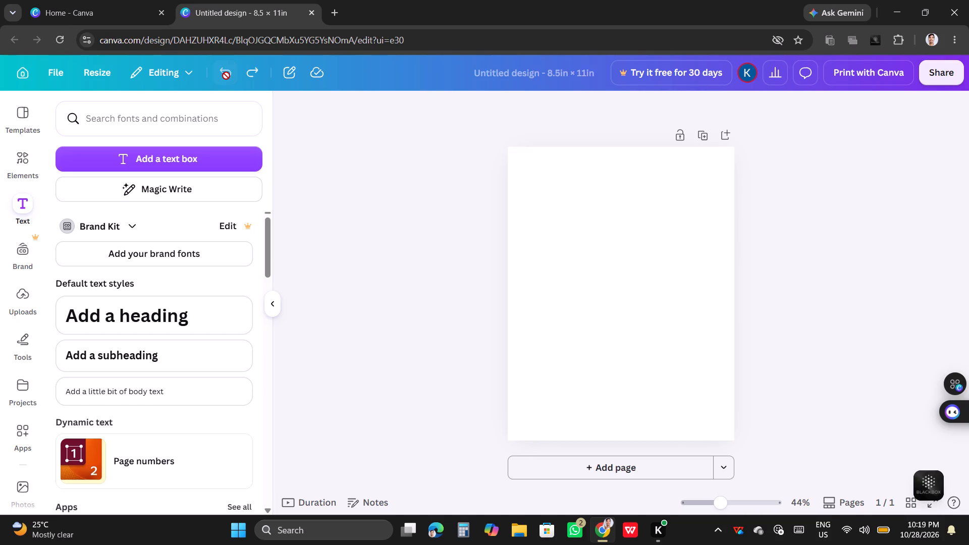
triple_click(228, 75)
triple_click(228, 74)
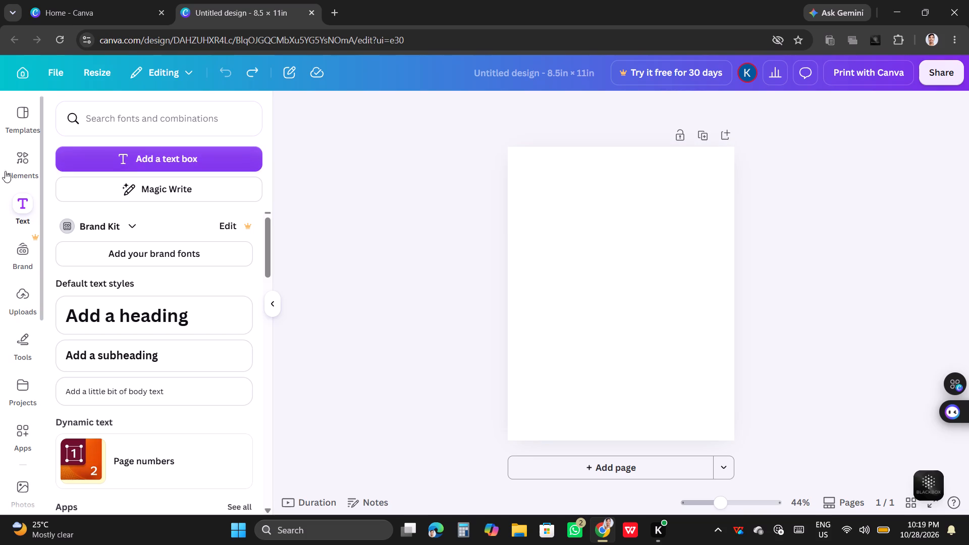
Search the elements library for the suggested term grunge.
left_click(28, 170)
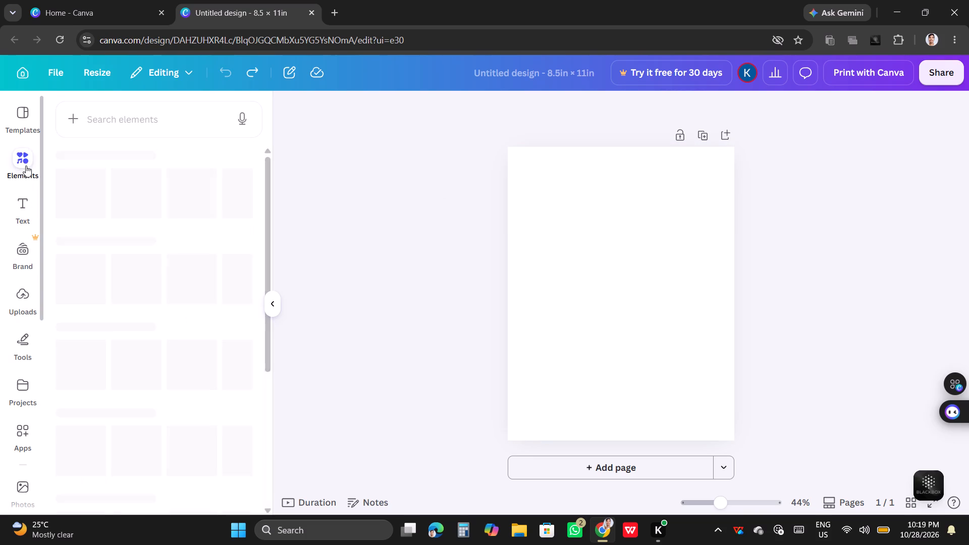
left_click(134, 119)
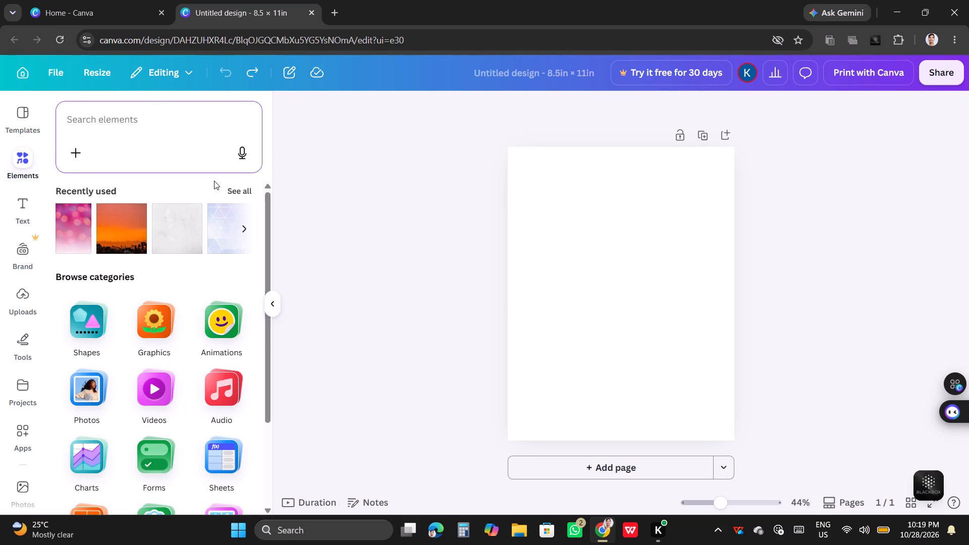
type("gr")
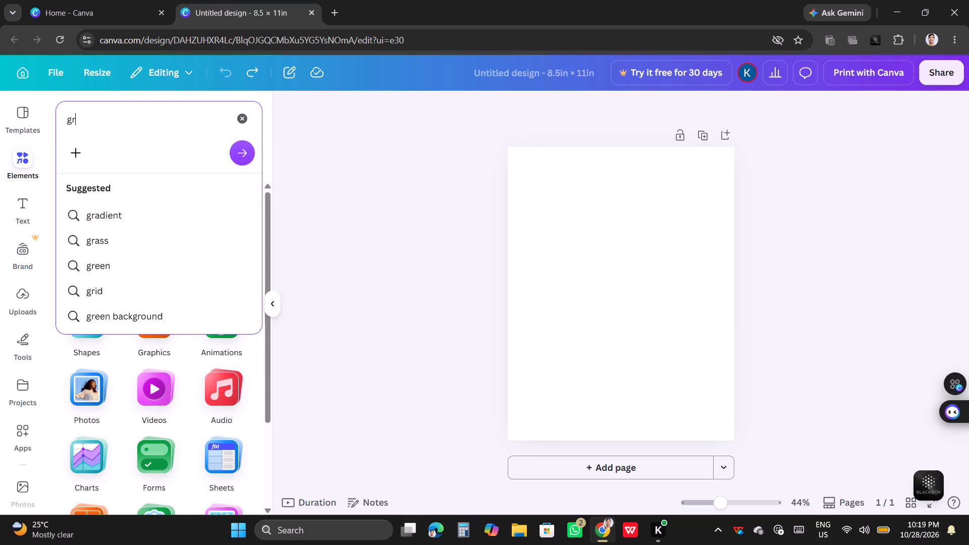
key("u")
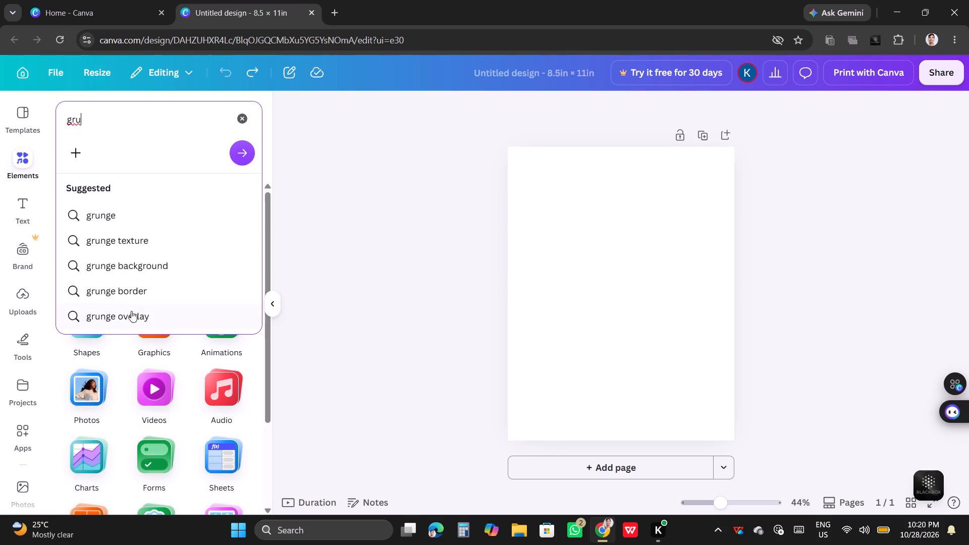
left_click(182, 216)
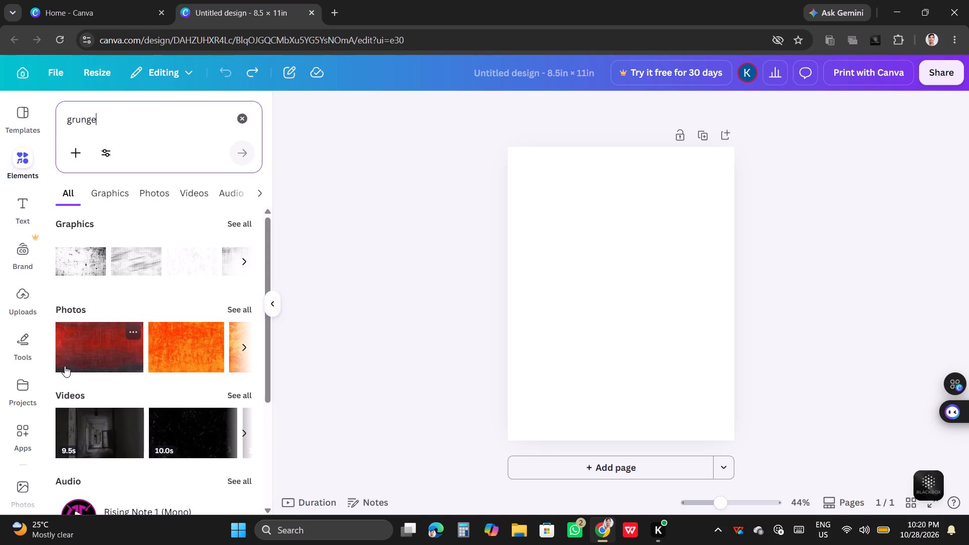
Check the grunge search results in the Charts, Mockups and Frames categories.
left_click(252, 190)
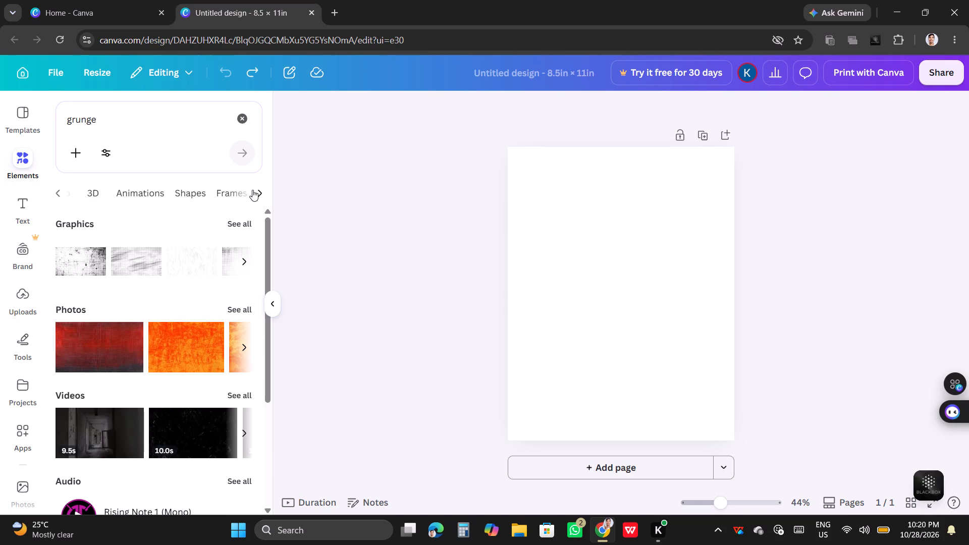
left_click(252, 190)
left_click(252, 190)
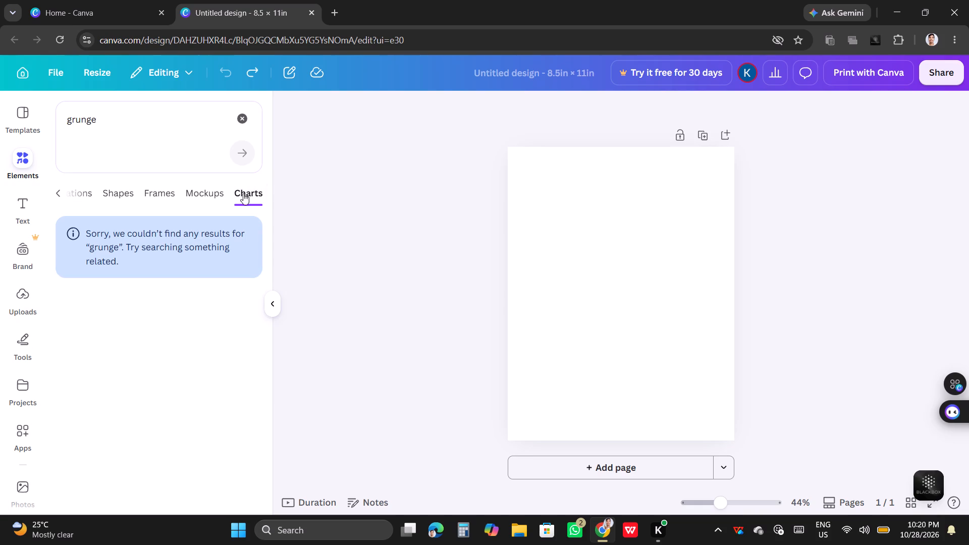
left_click(211, 194)
left_click(170, 194)
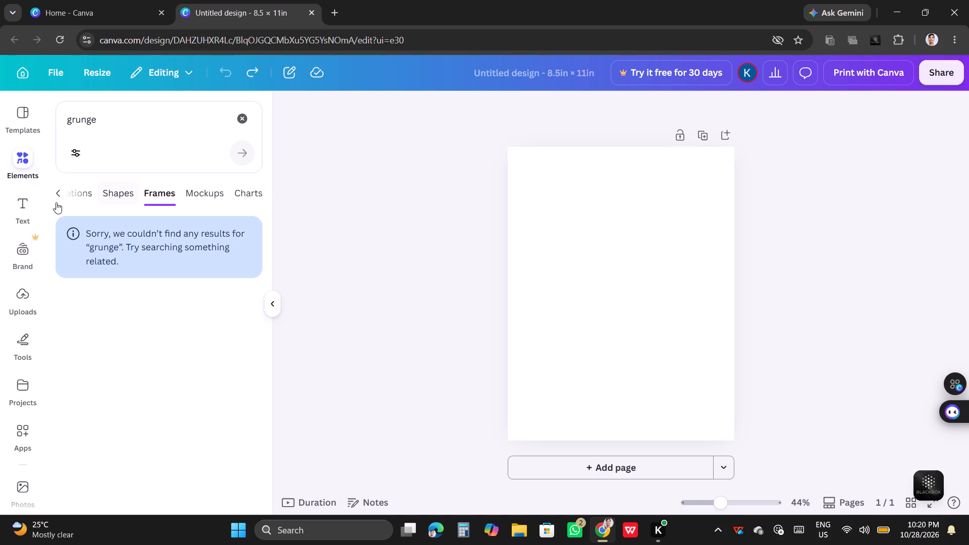
left_click(59, 195)
left_click(59, 195)
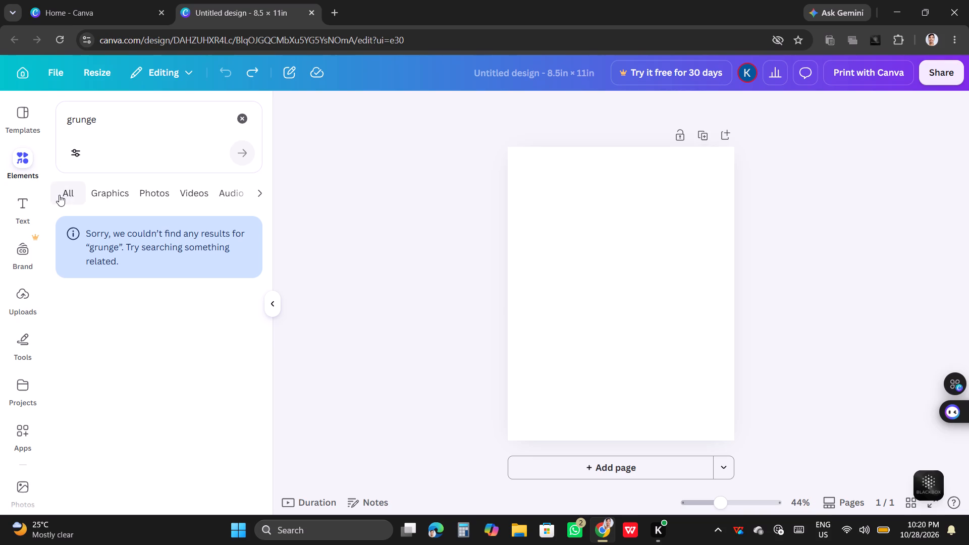
left_click(245, 154)
Look through the grunge results for all element types, from graphics to 3D.
left_click(67, 191)
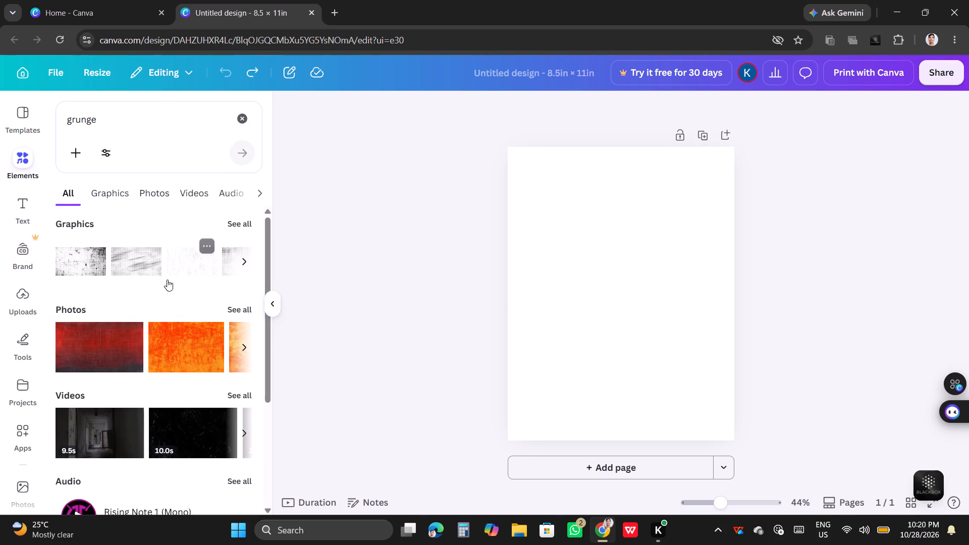
scroll(194, 301, "down", 4)
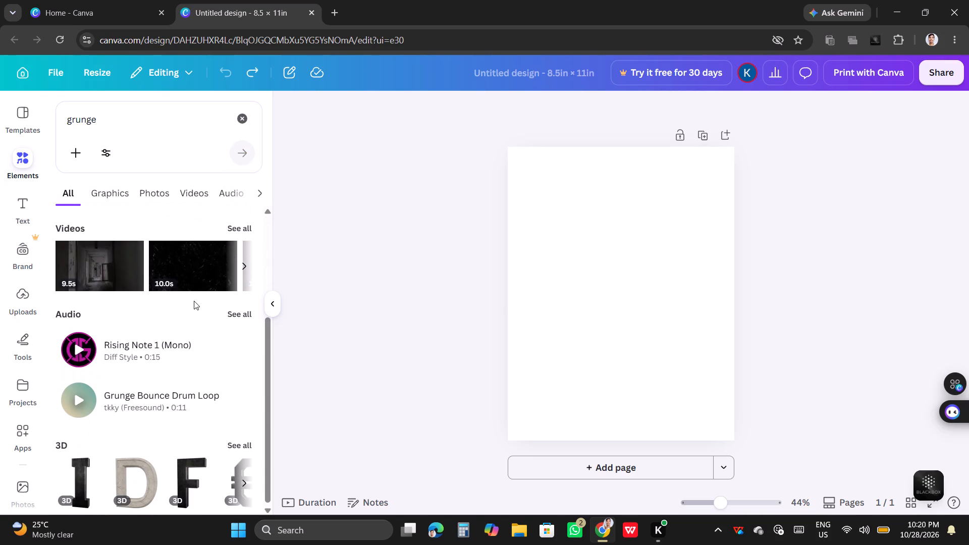
scroll(194, 301, "down", 6)
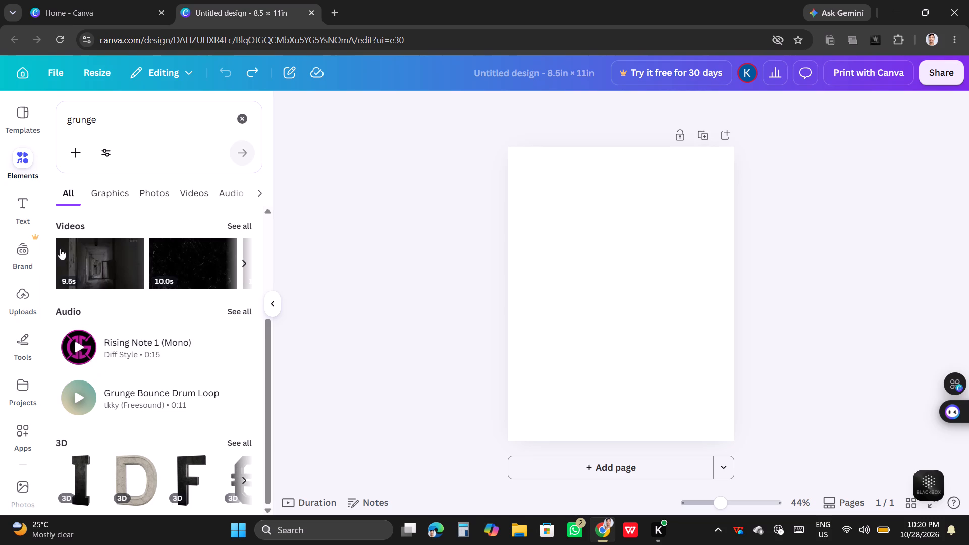
scroll(221, 196, "down", 3)
scroll(81, 416, "down", 4)
scroll(121, 394, "up", 11)
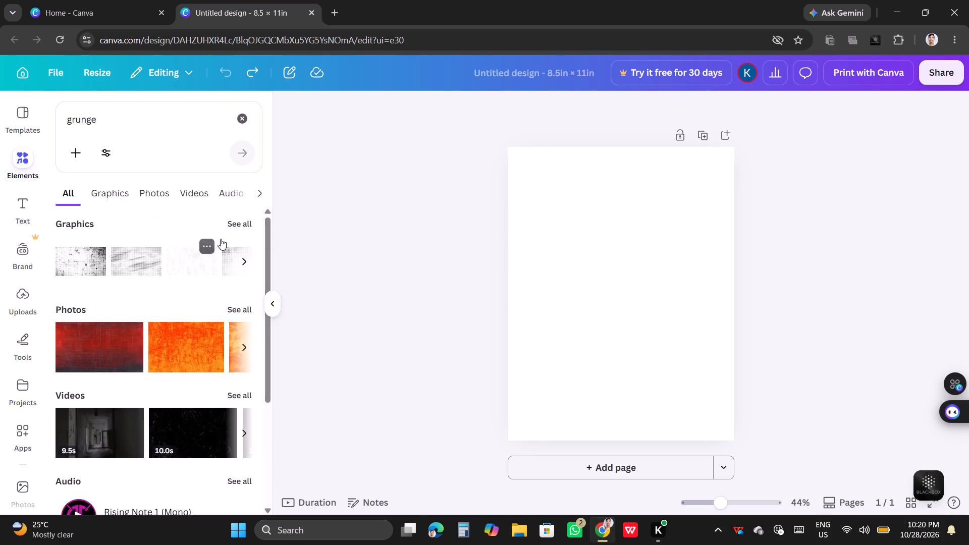
Show all grunge graphics and add the grey texture with diagonal streaks to the blank page.
left_click(247, 226)
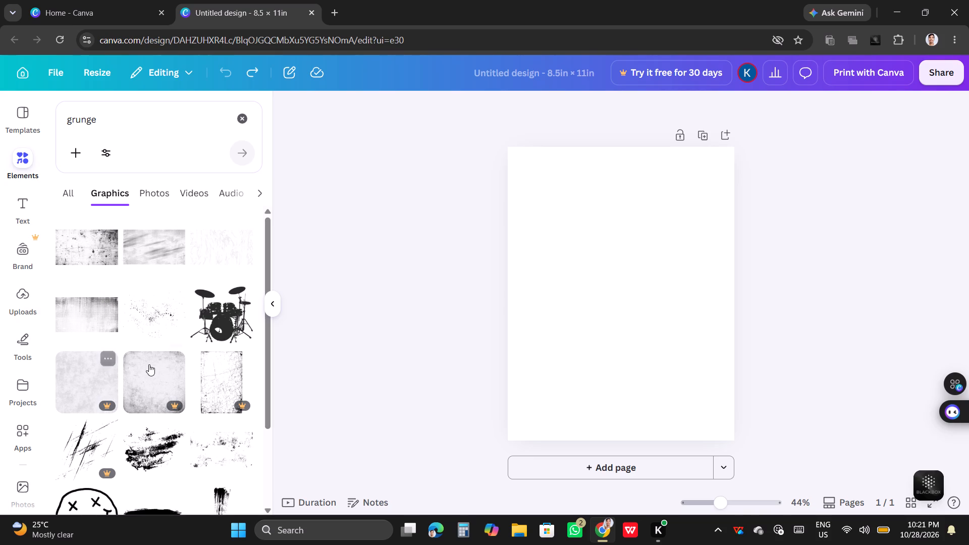
scroll(149, 364, "down", 6)
scroll(150, 416, "up", 9)
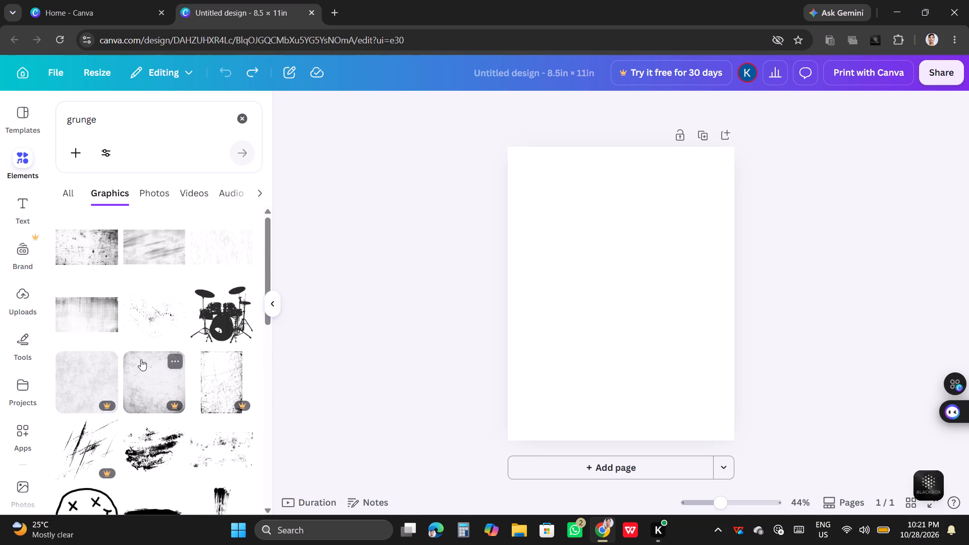
left_click(129, 240)
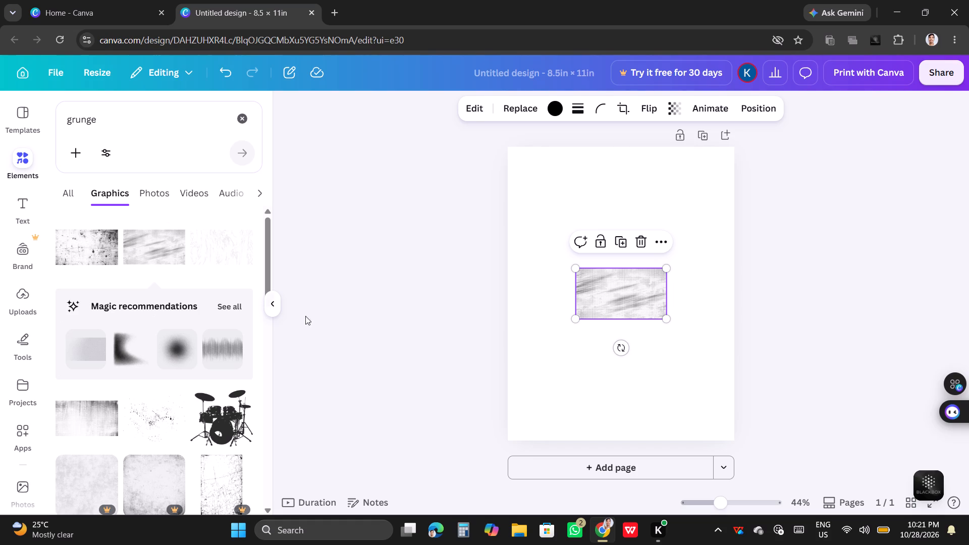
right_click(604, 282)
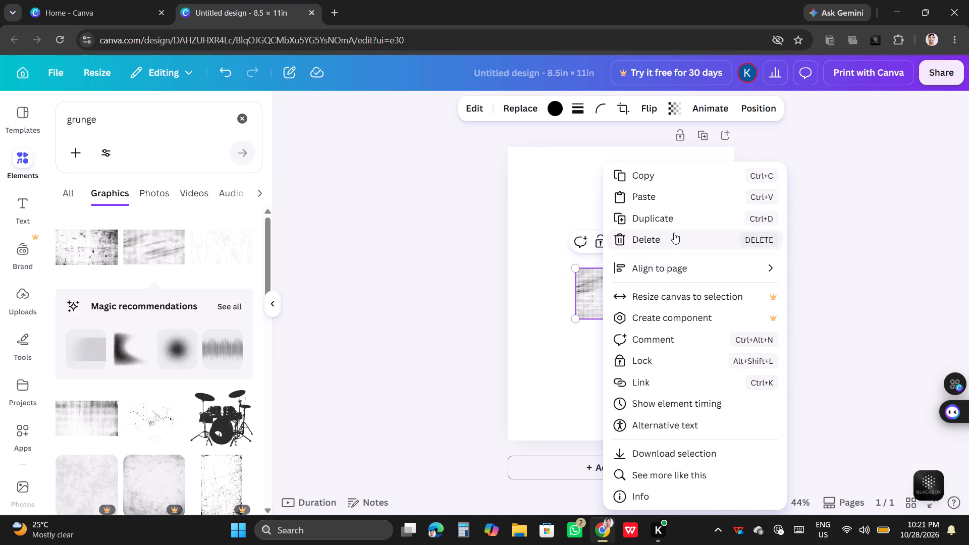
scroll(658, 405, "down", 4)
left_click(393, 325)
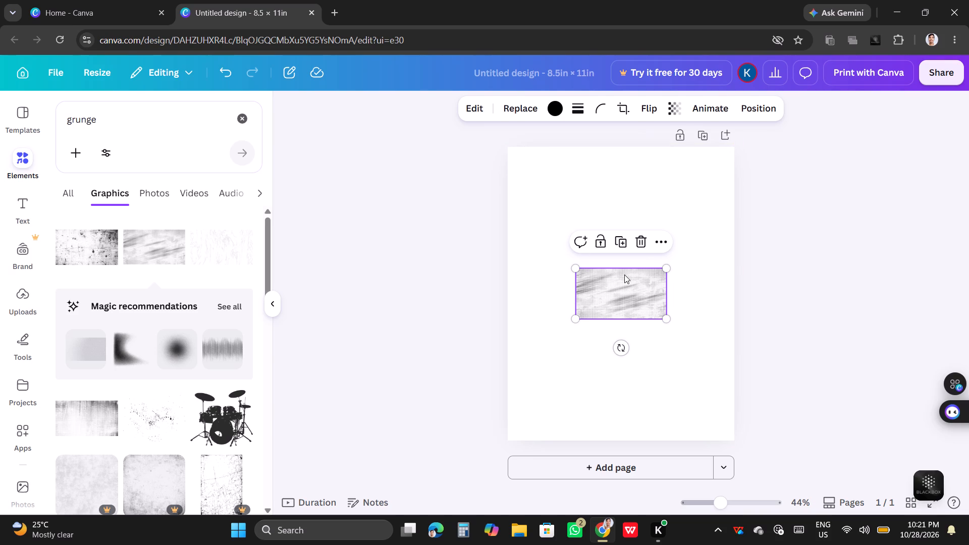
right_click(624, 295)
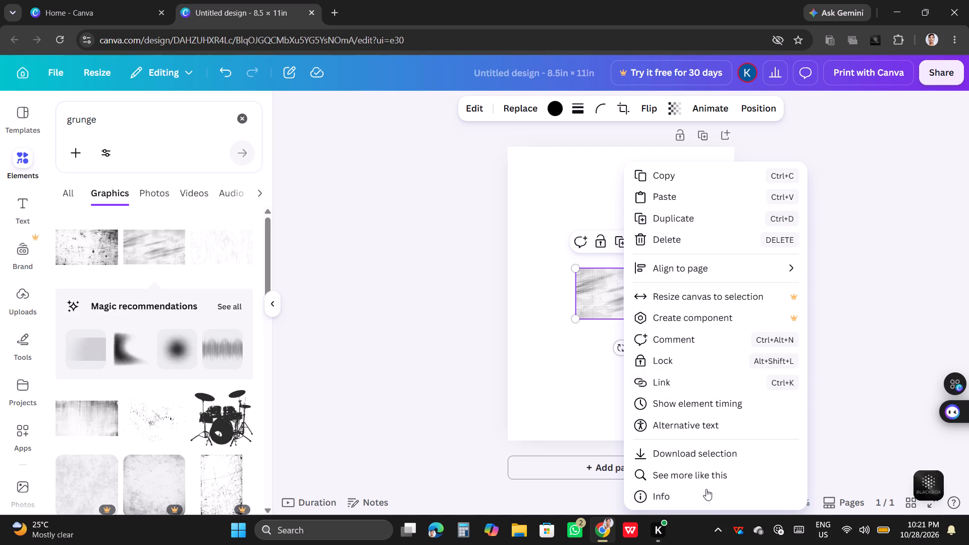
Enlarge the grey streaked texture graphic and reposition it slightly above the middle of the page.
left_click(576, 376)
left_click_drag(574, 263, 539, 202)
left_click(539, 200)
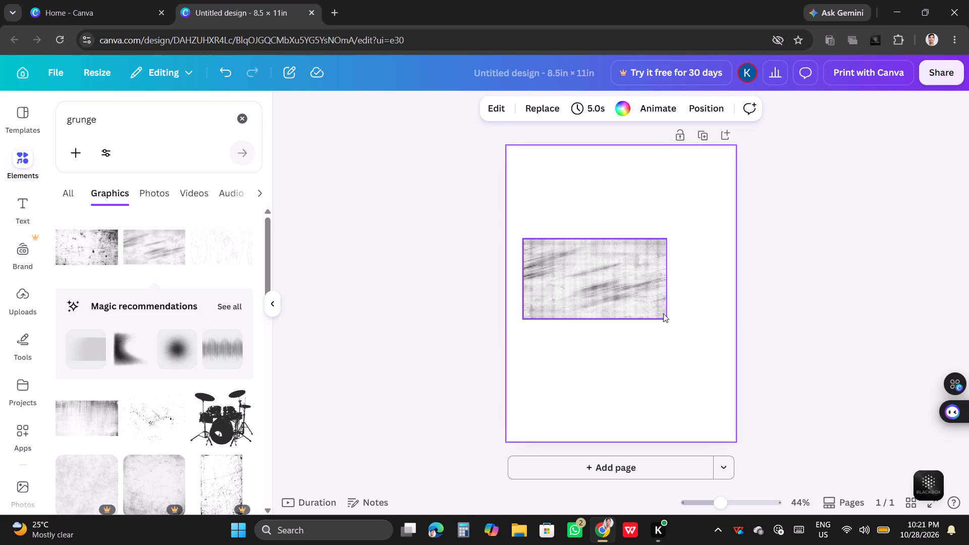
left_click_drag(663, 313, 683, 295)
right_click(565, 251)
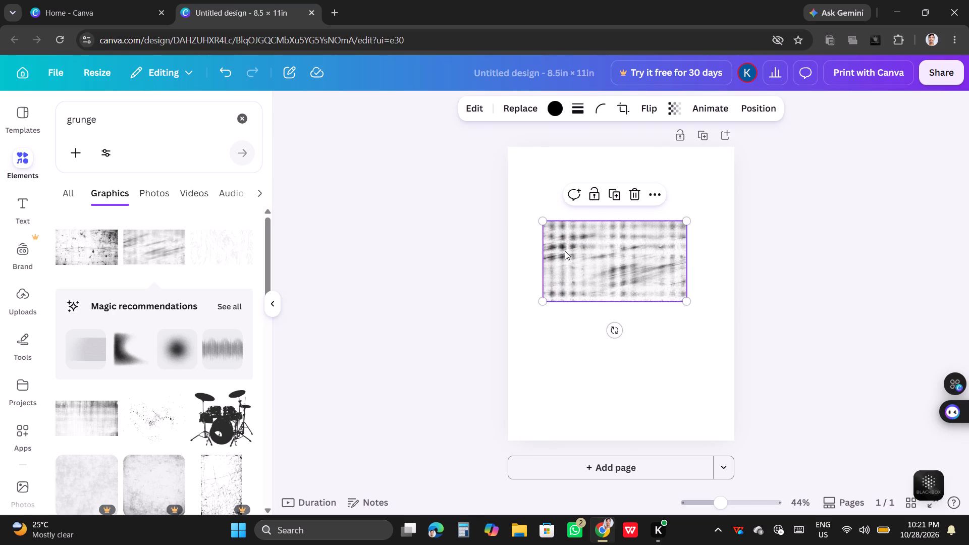
Add the beige-brown distressed wall texture from the grunge photo results to the page.
left_click(164, 185)
left_click(156, 187)
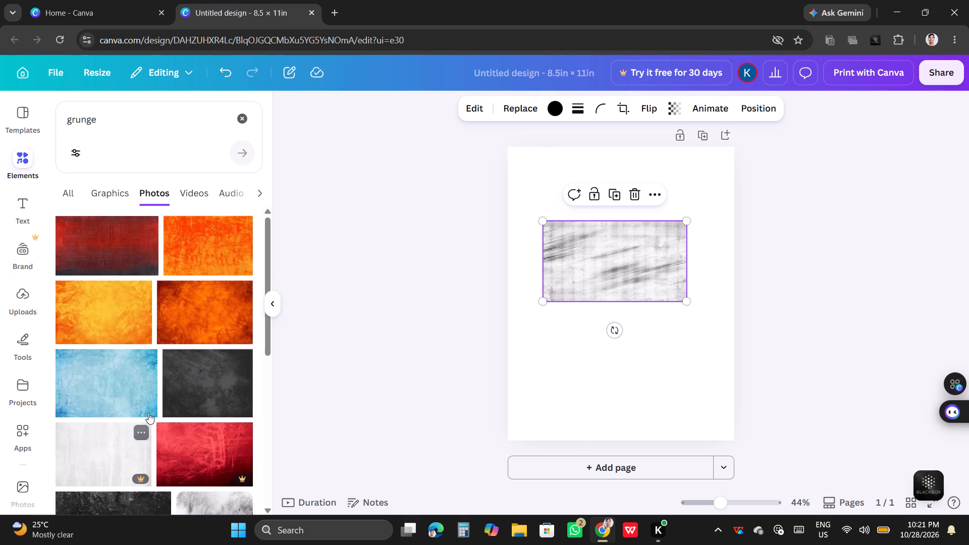
scroll(153, 412, "down", 2)
scroll(206, 409, "down", 3)
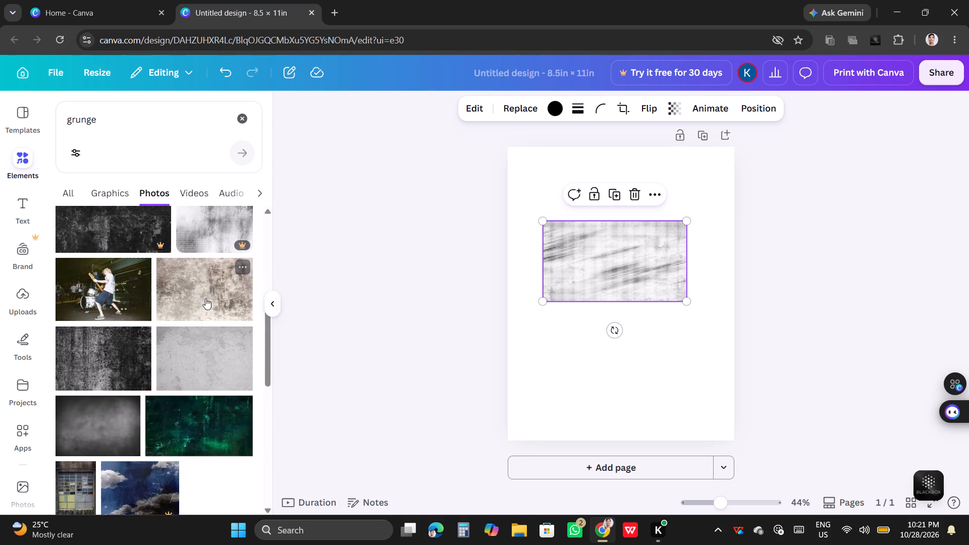
left_click(204, 295)
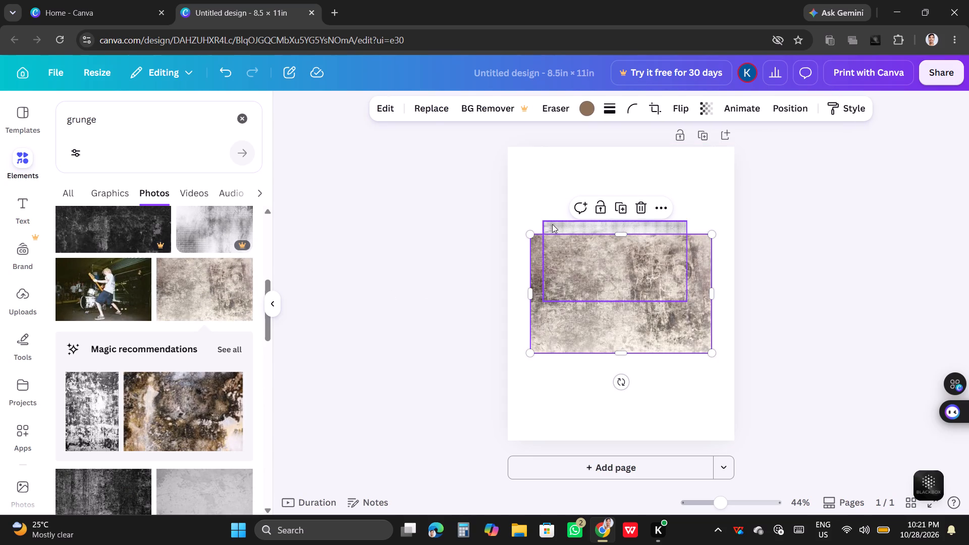
Remove the grey streaked texture graphic from the page, keeping the beige-brown photo.
left_click_drag(552, 224, 280, 252)
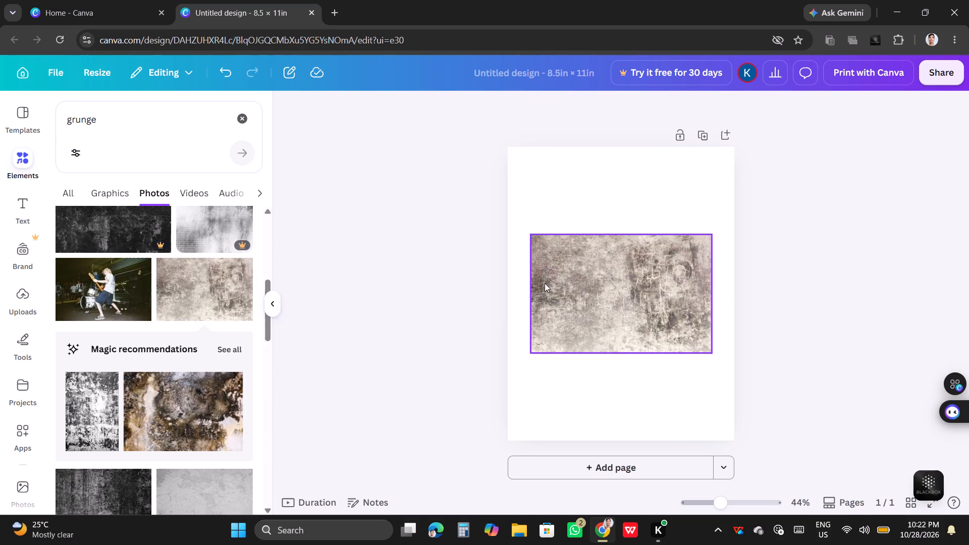
Set the beige-brown grunge photo as the page background.
right_click(573, 277)
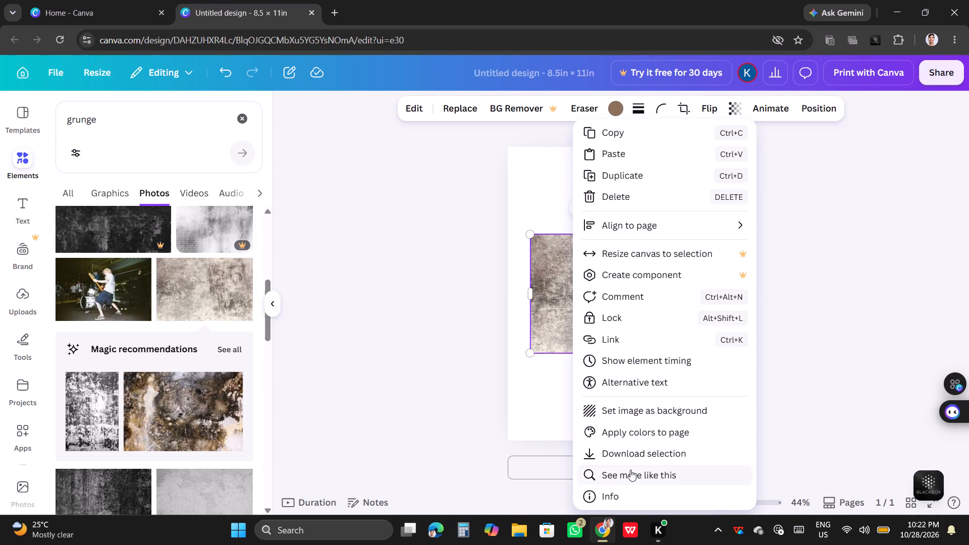
left_click(642, 406)
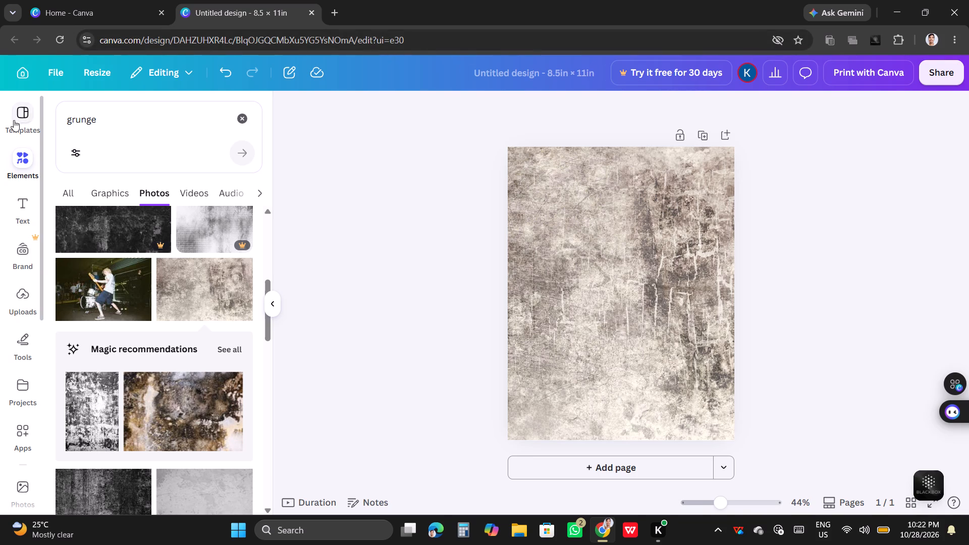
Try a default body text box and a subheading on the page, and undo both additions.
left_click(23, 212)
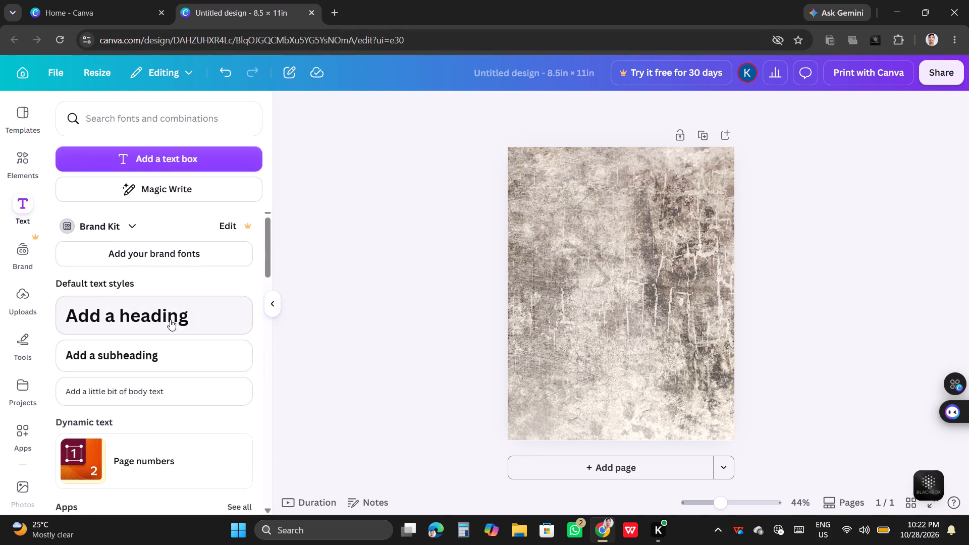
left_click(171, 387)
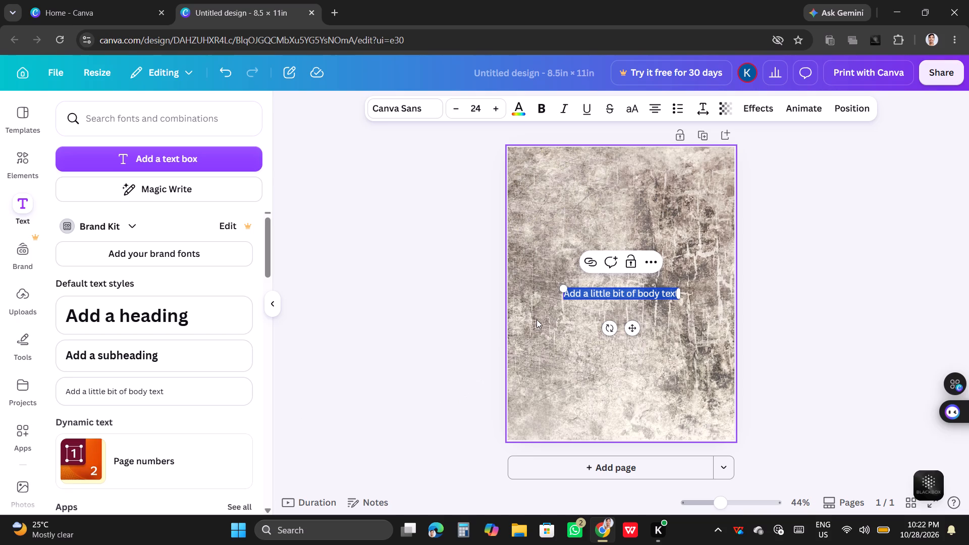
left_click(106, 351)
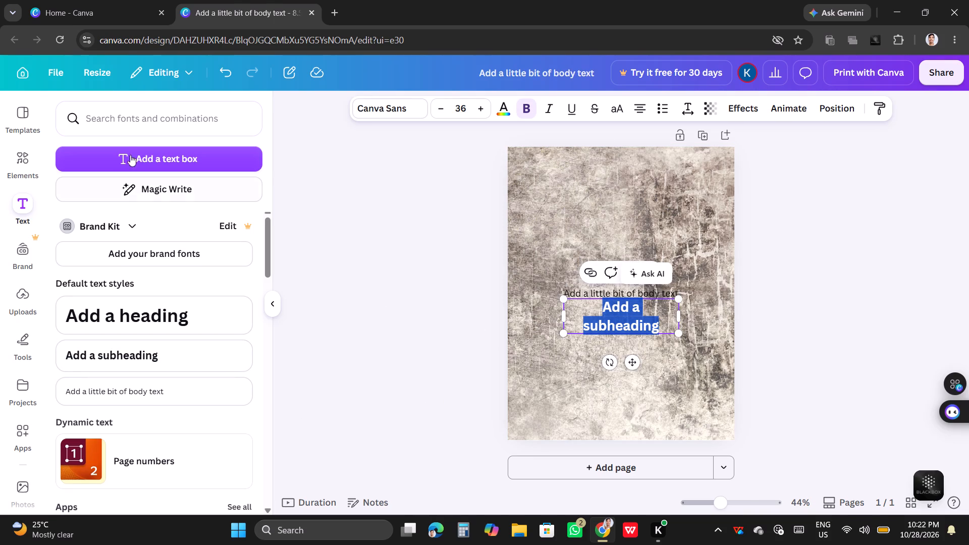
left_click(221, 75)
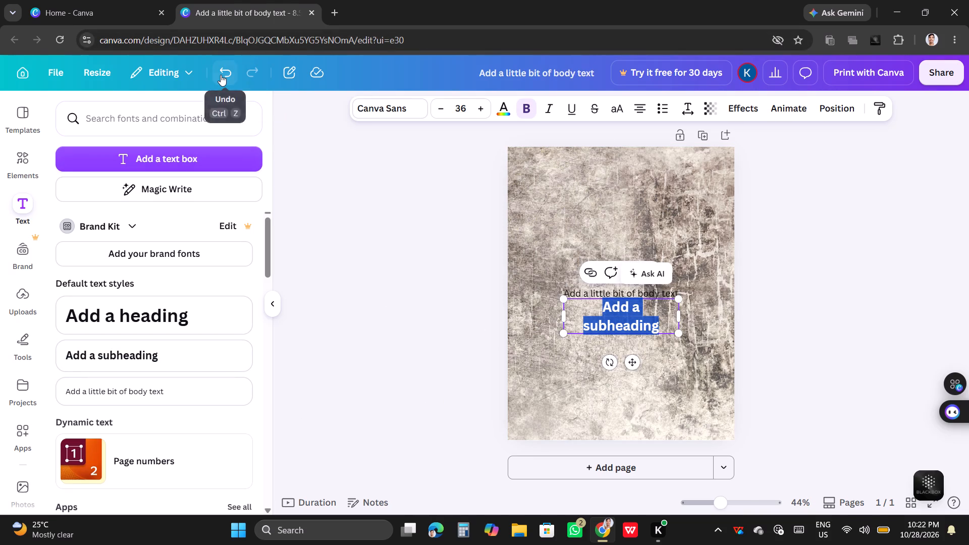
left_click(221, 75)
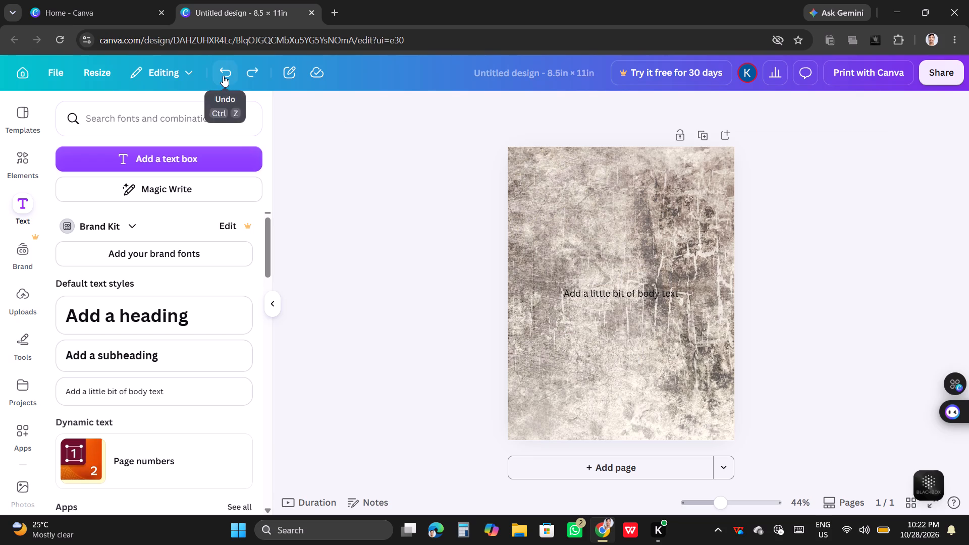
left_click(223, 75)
Add a default heading to the page and replace its placeholder text with BLACK WALLERS.
left_click(147, 320)
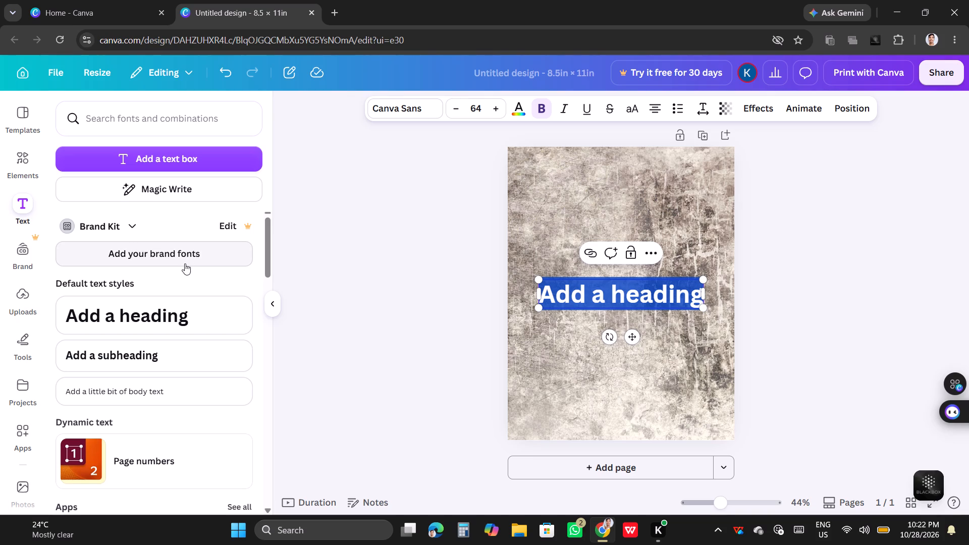
left_click(661, 293)
left_click(687, 296)
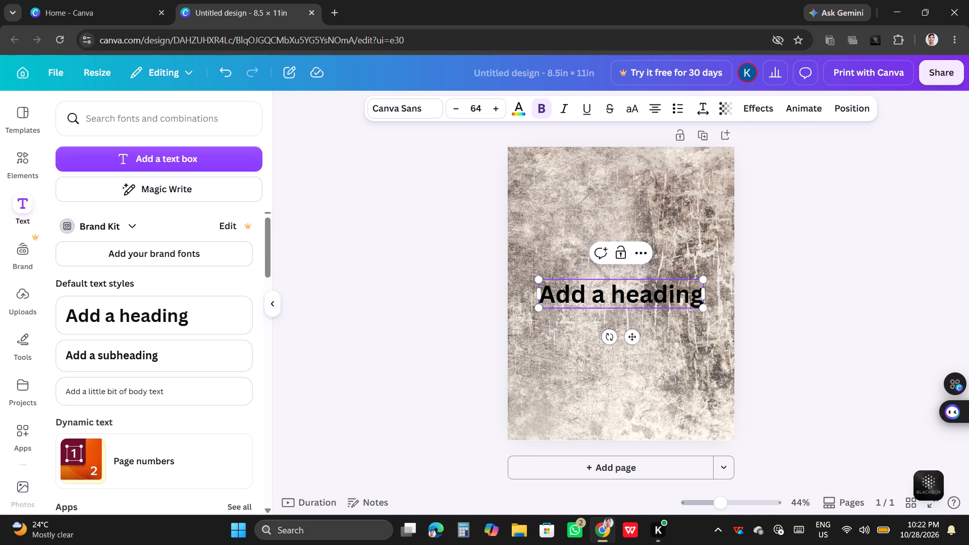
left_click(698, 297)
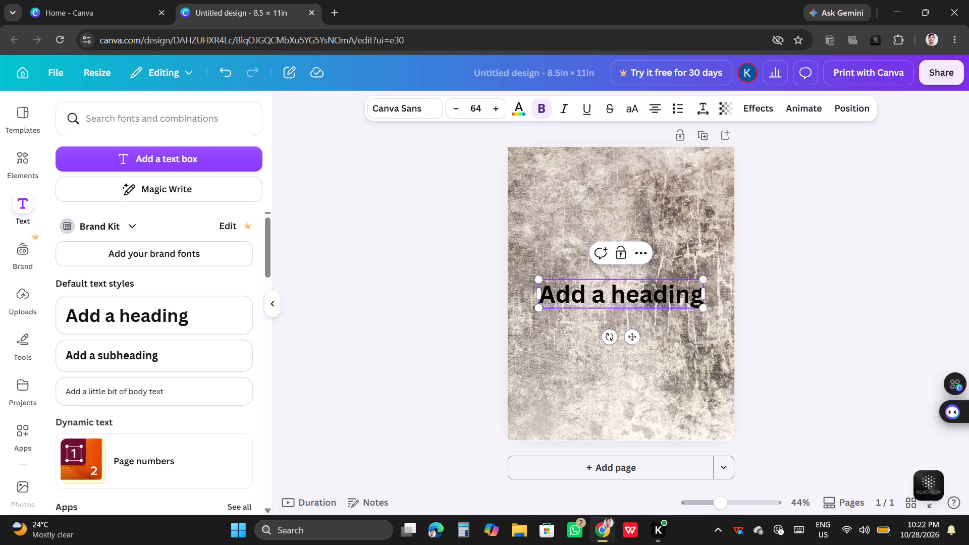
left_click(698, 296)
key("BackSpace")
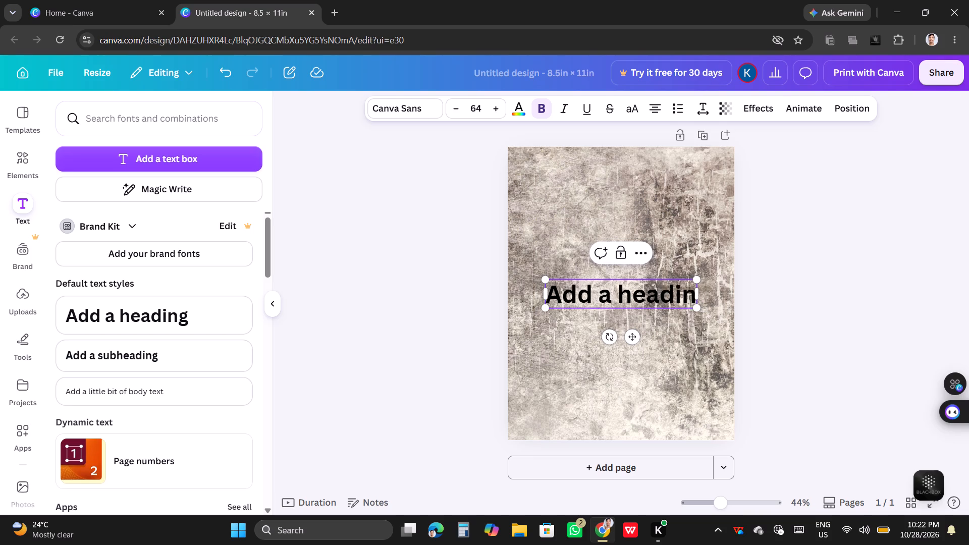
key("BackSpace")
key("BackSpace")
key("BackSpace")
key("BackSpace")
key("BackSpace")
key("BackSpace")
key("BackSpace")
key("BackSpace")
key("BackSpace")
key("BackSpace")
key("BackSpace")
key("BackSpace")
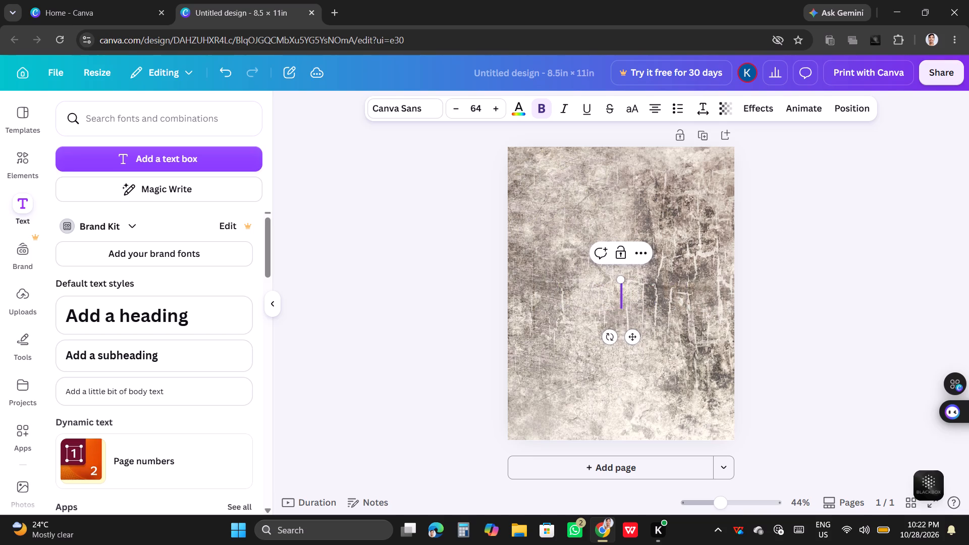
key("b")
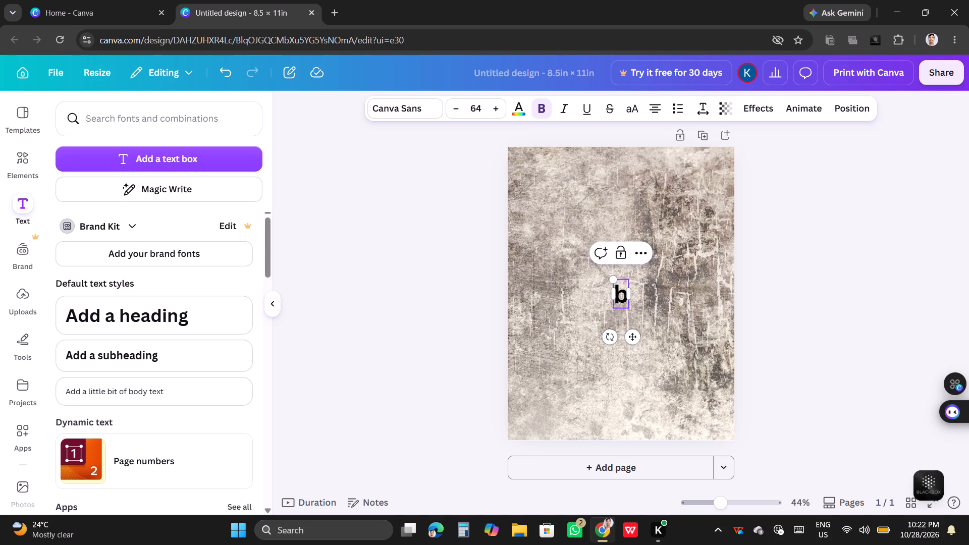
key("BackSpace")
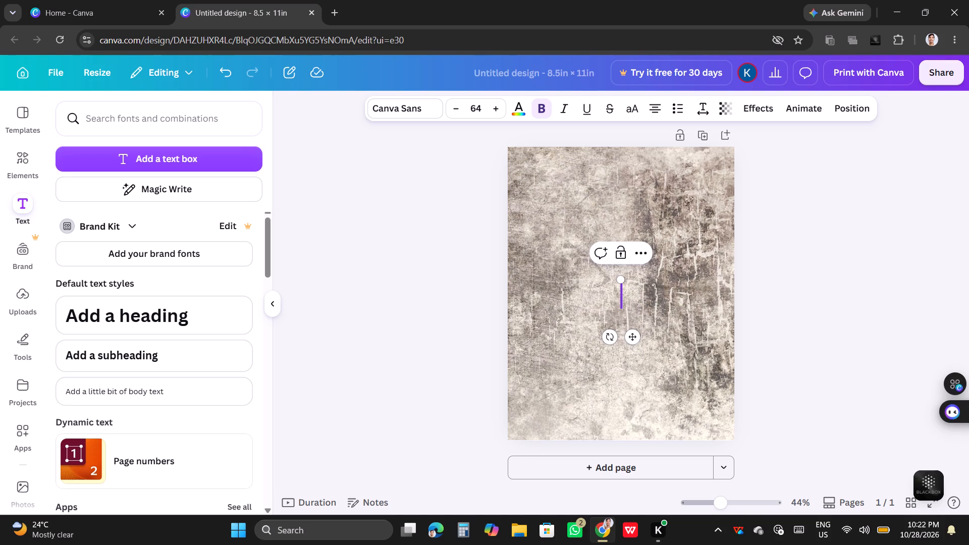
type("B;")
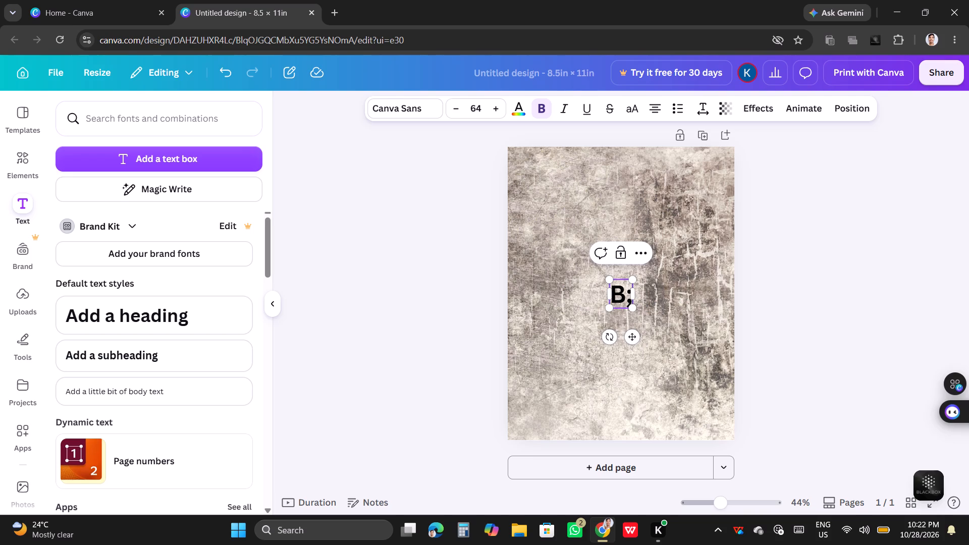
key("BackSpace")
type("LACH")
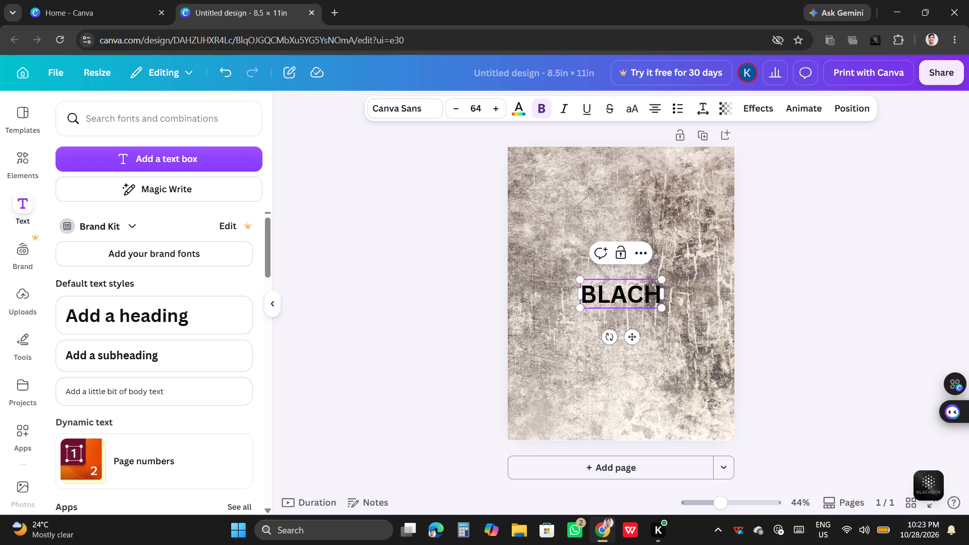
key("BackSpace")
type("K")
key("space")
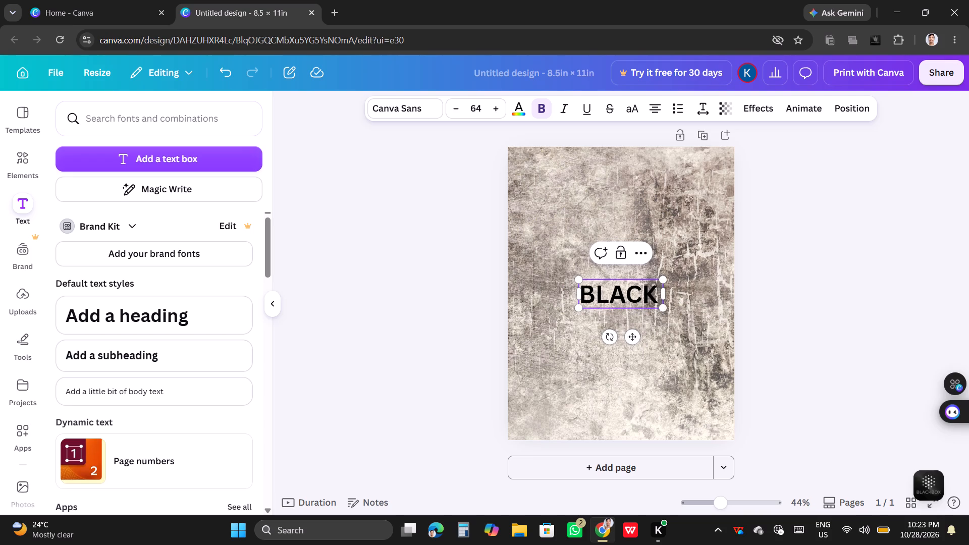
type("WA")
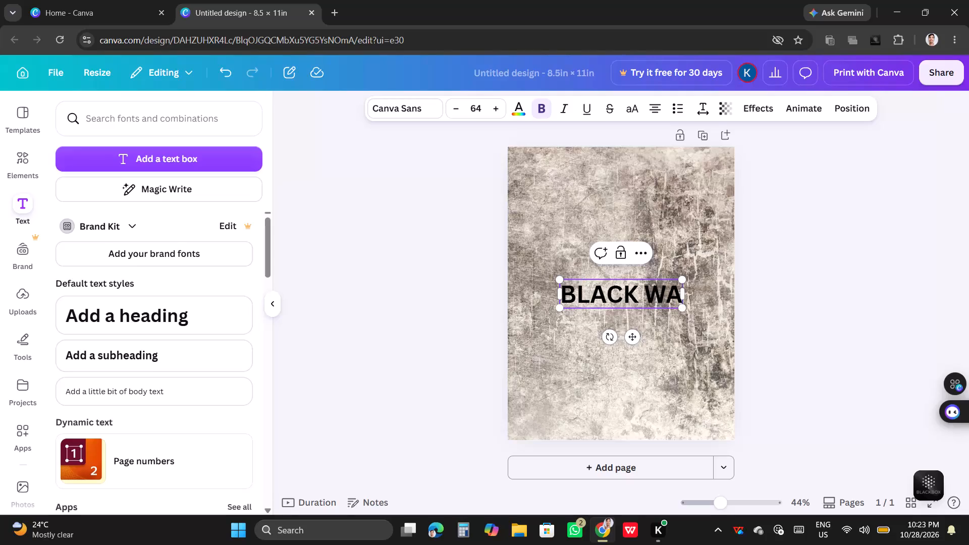
type("LLERS")
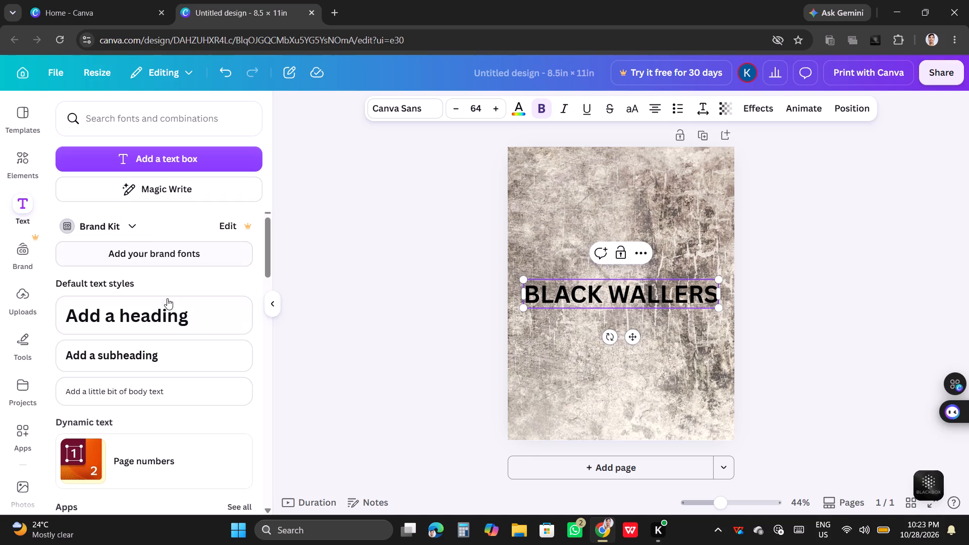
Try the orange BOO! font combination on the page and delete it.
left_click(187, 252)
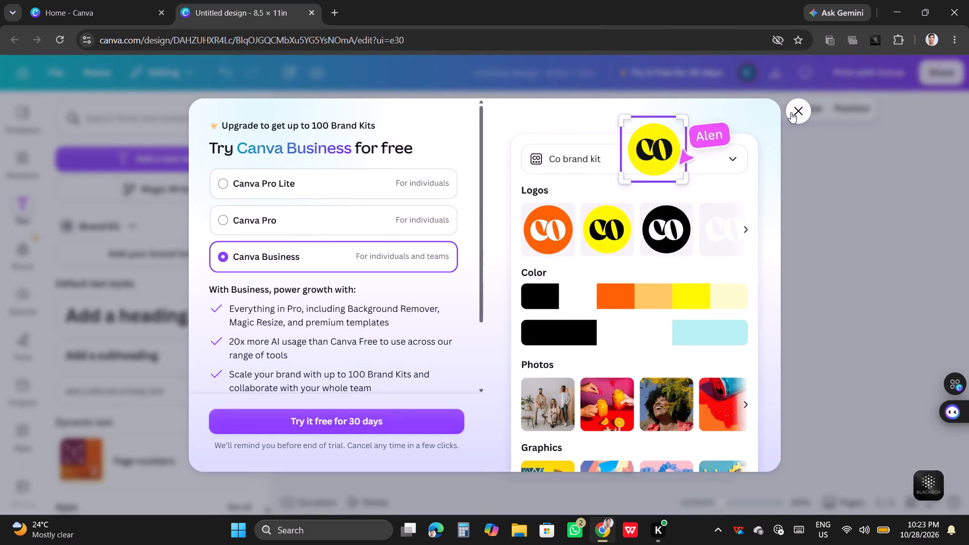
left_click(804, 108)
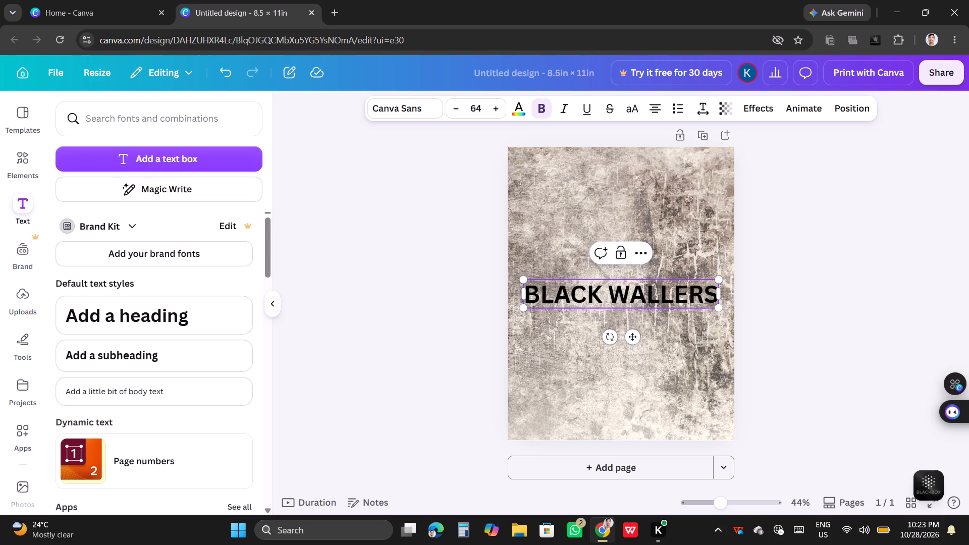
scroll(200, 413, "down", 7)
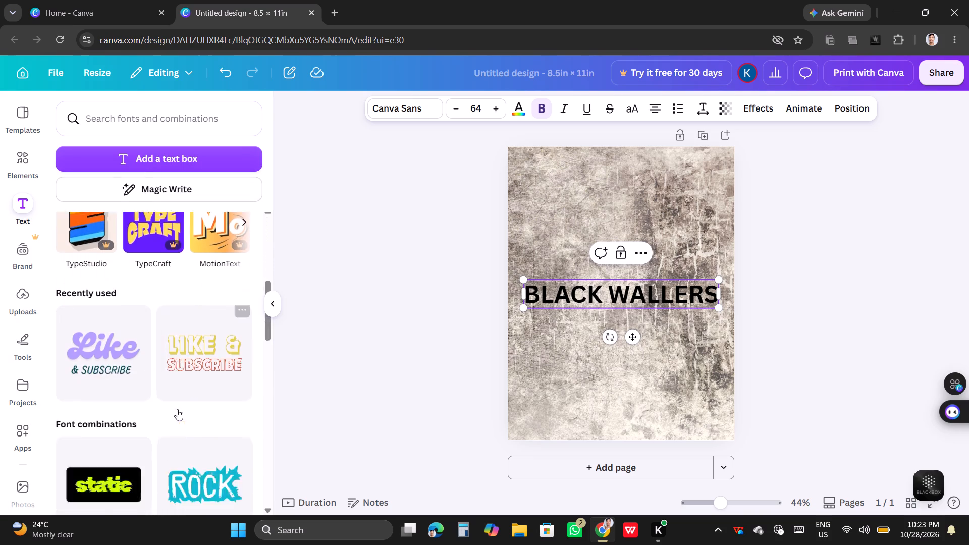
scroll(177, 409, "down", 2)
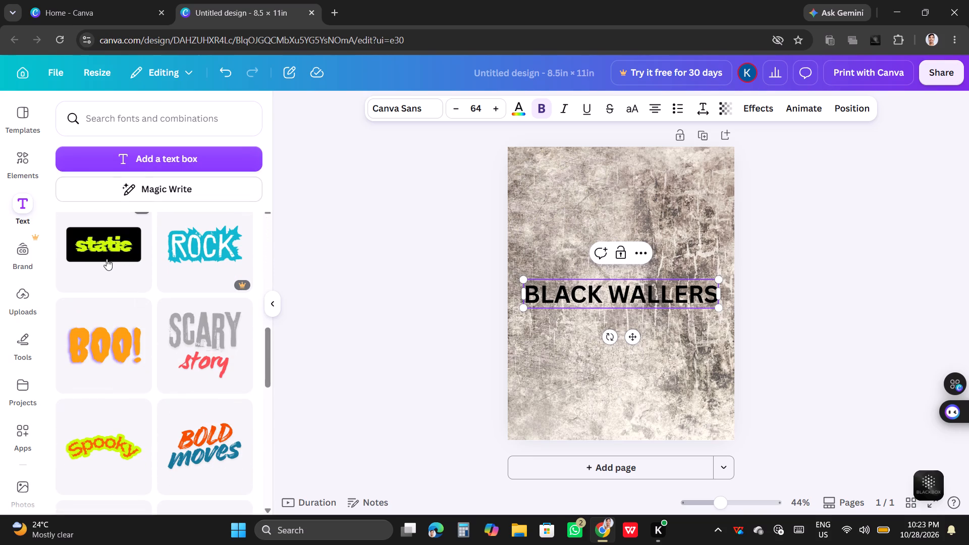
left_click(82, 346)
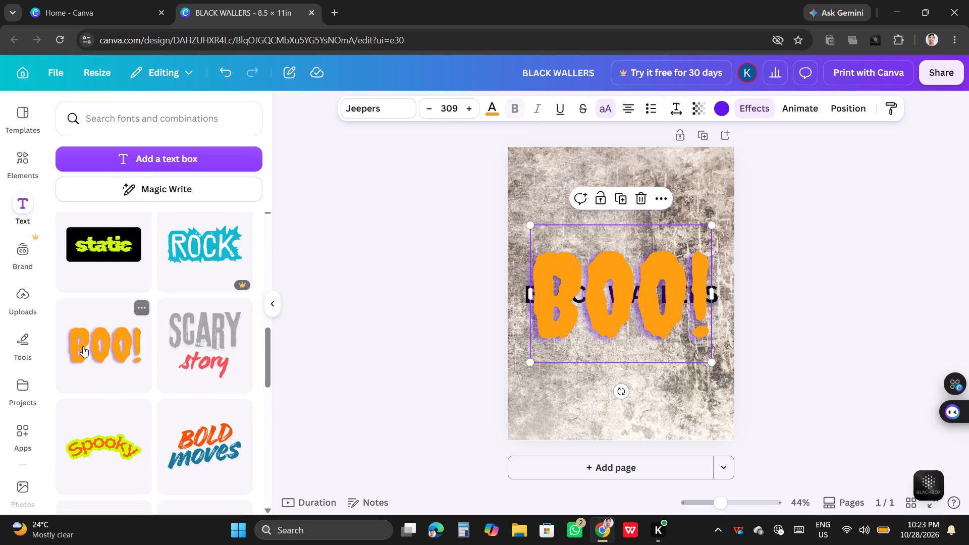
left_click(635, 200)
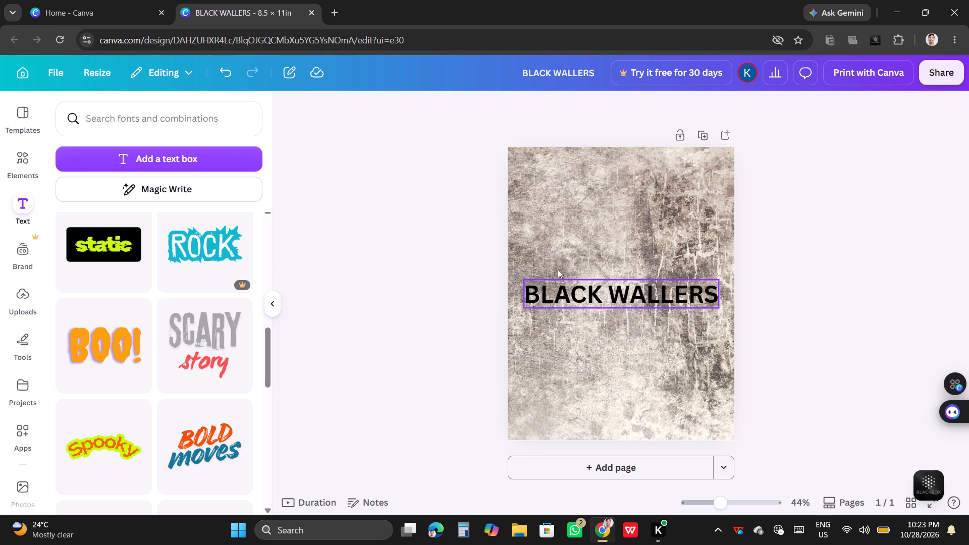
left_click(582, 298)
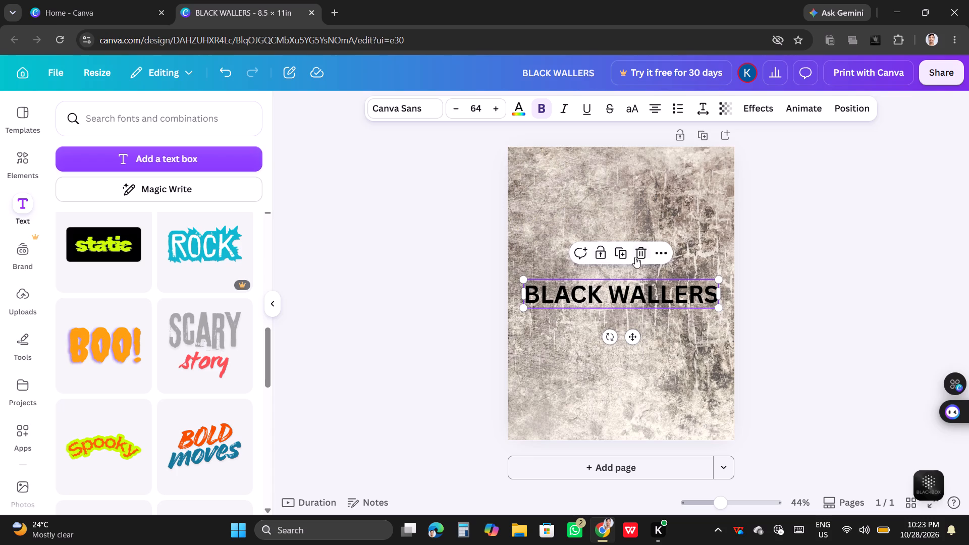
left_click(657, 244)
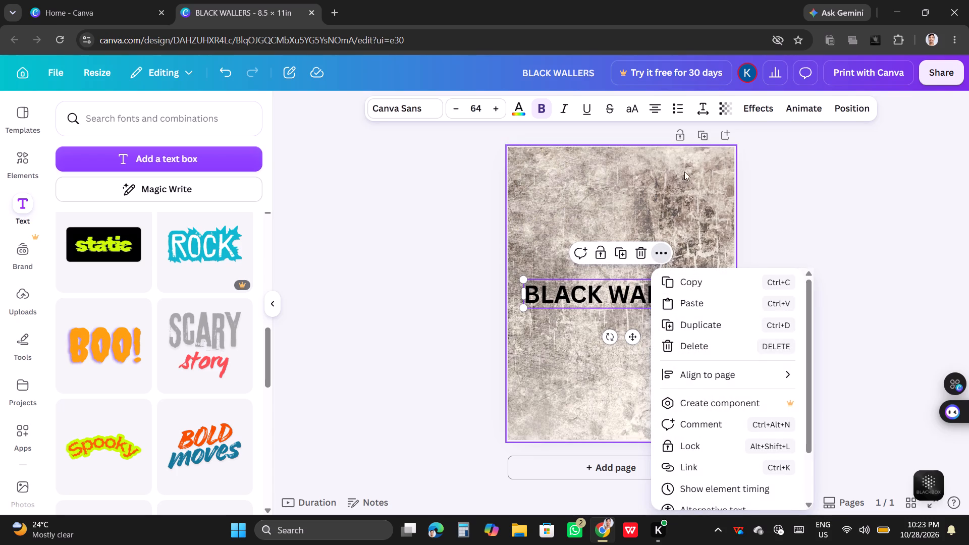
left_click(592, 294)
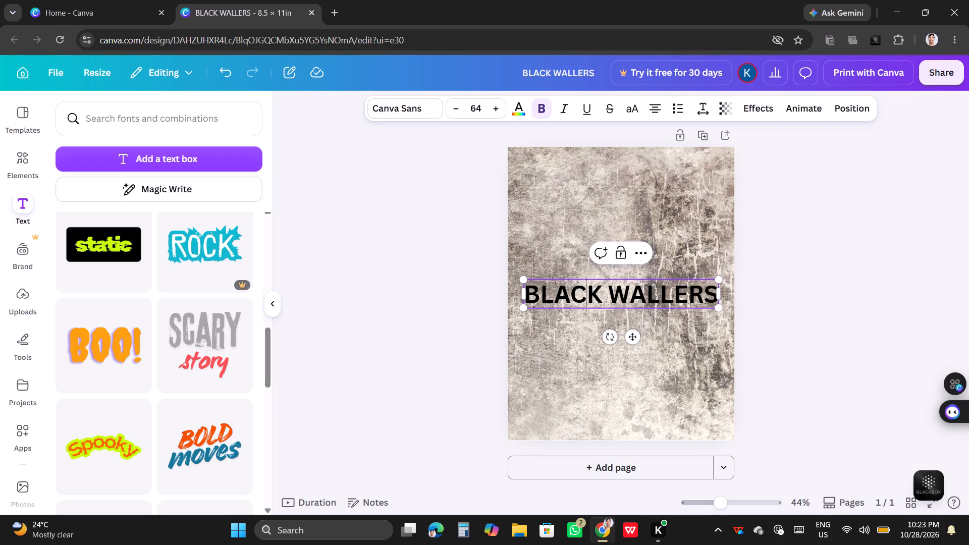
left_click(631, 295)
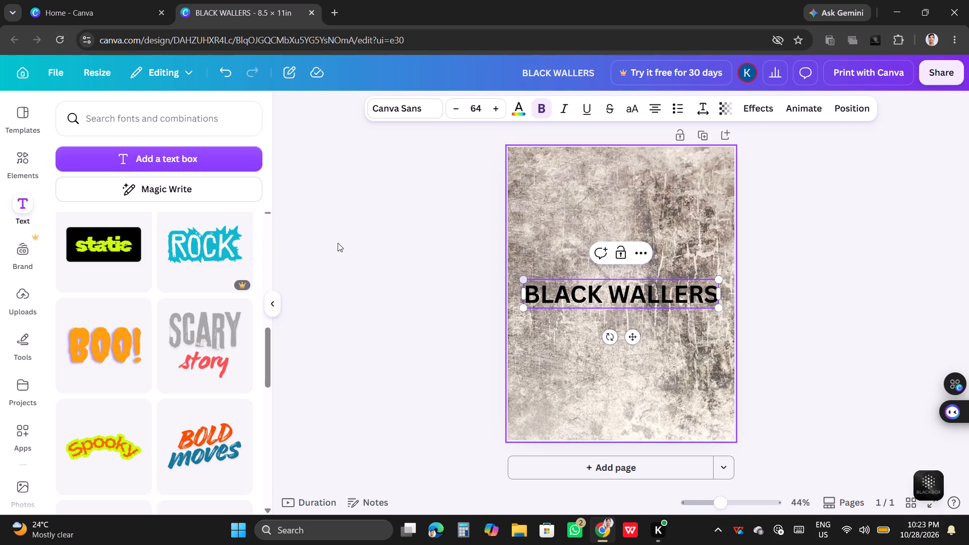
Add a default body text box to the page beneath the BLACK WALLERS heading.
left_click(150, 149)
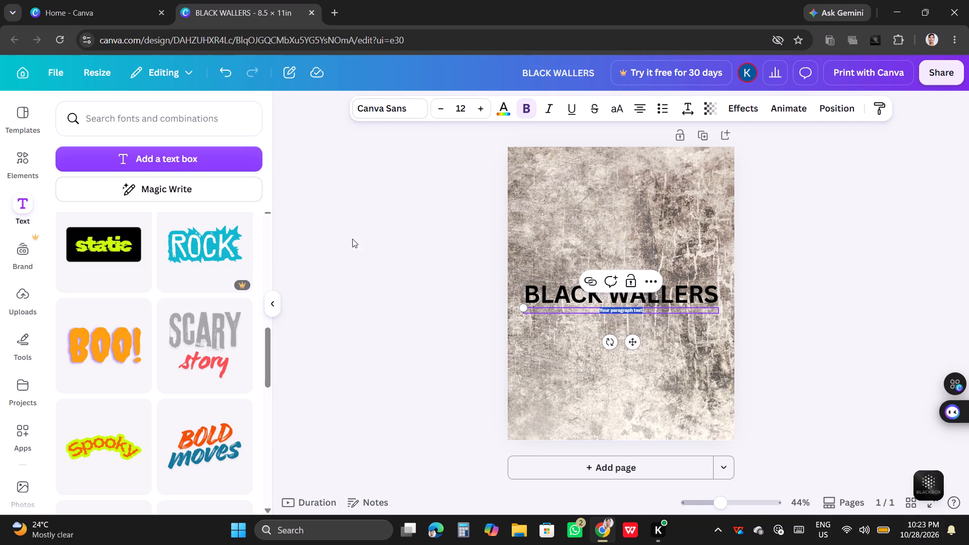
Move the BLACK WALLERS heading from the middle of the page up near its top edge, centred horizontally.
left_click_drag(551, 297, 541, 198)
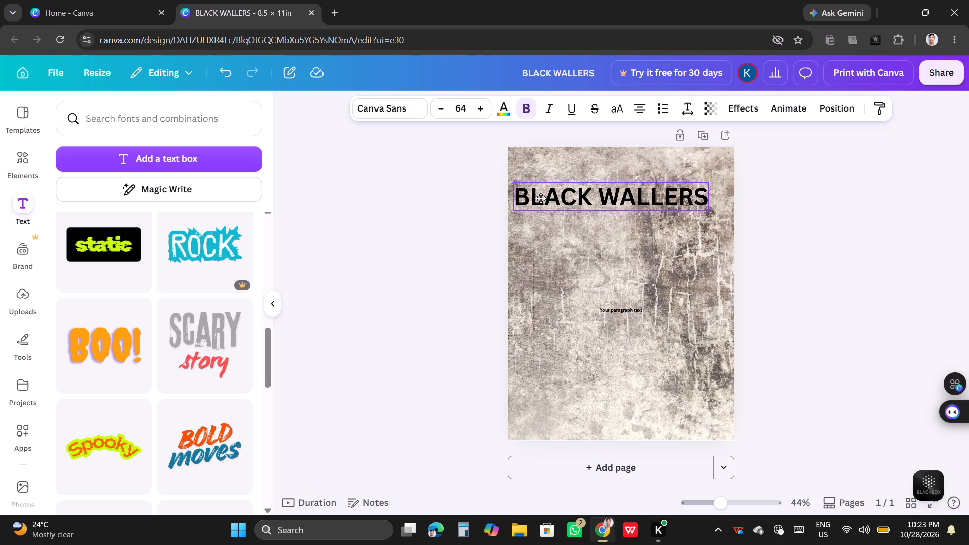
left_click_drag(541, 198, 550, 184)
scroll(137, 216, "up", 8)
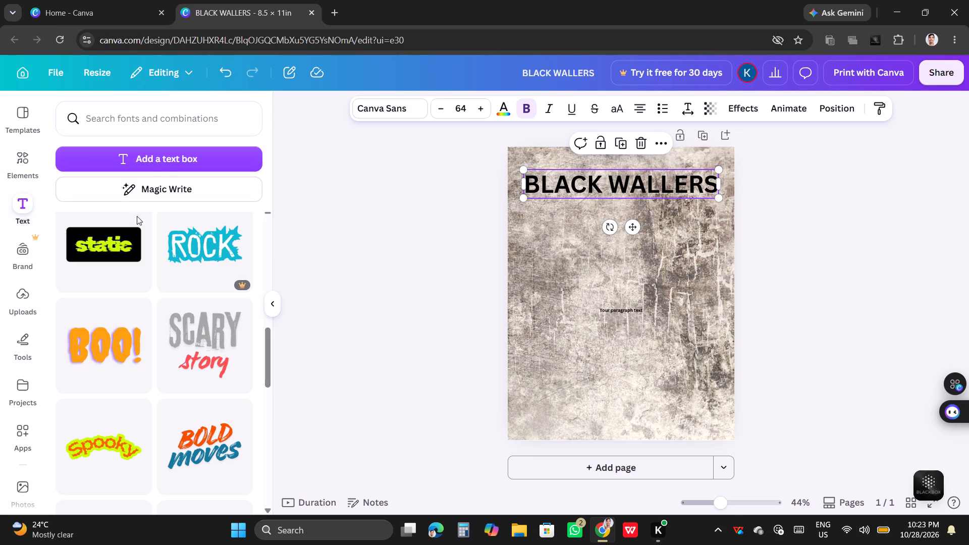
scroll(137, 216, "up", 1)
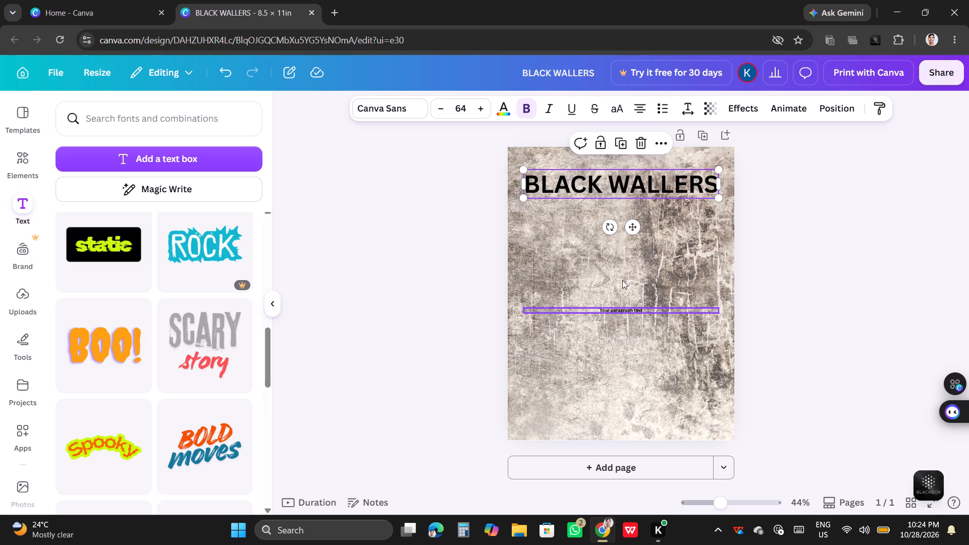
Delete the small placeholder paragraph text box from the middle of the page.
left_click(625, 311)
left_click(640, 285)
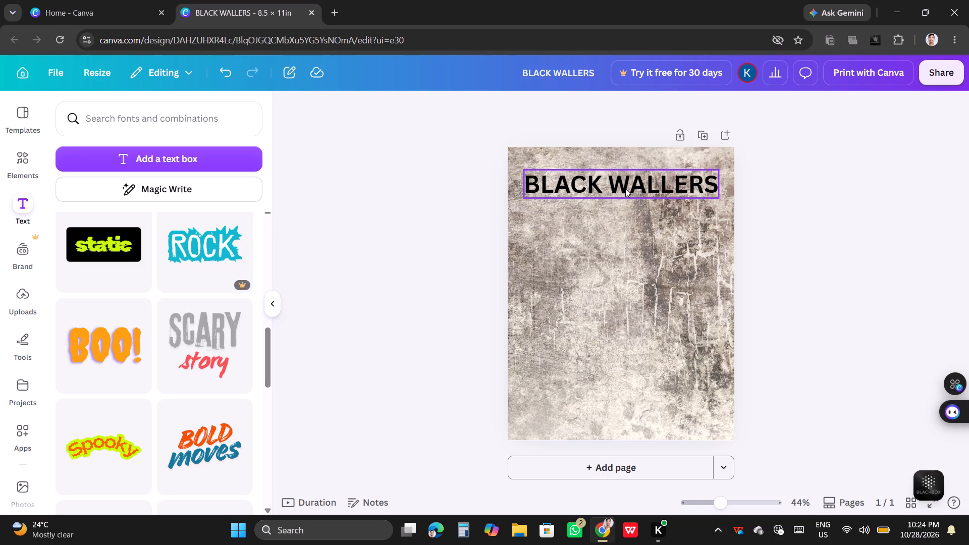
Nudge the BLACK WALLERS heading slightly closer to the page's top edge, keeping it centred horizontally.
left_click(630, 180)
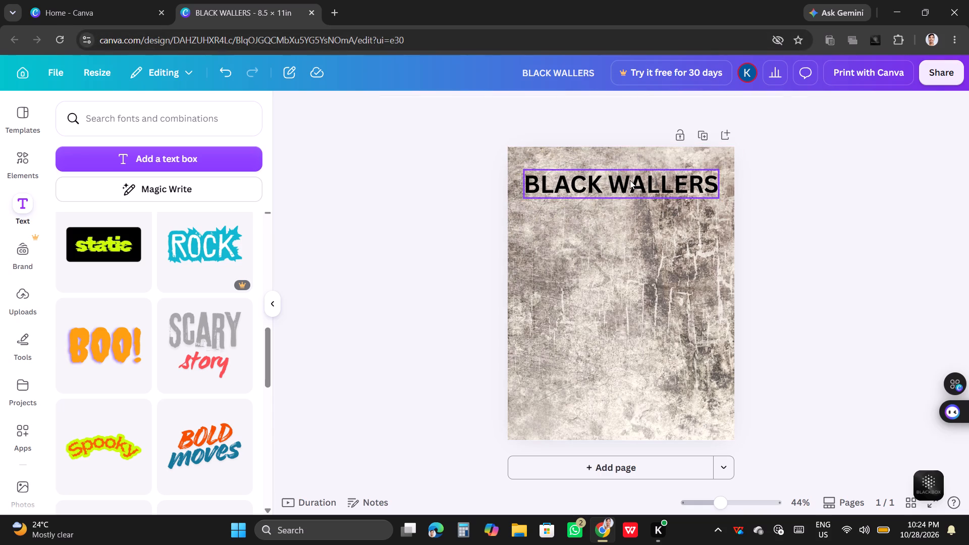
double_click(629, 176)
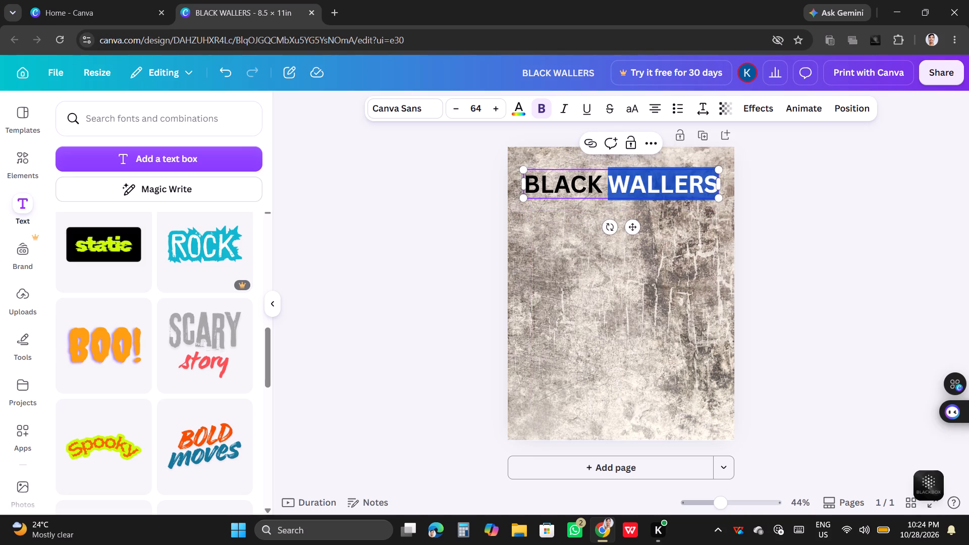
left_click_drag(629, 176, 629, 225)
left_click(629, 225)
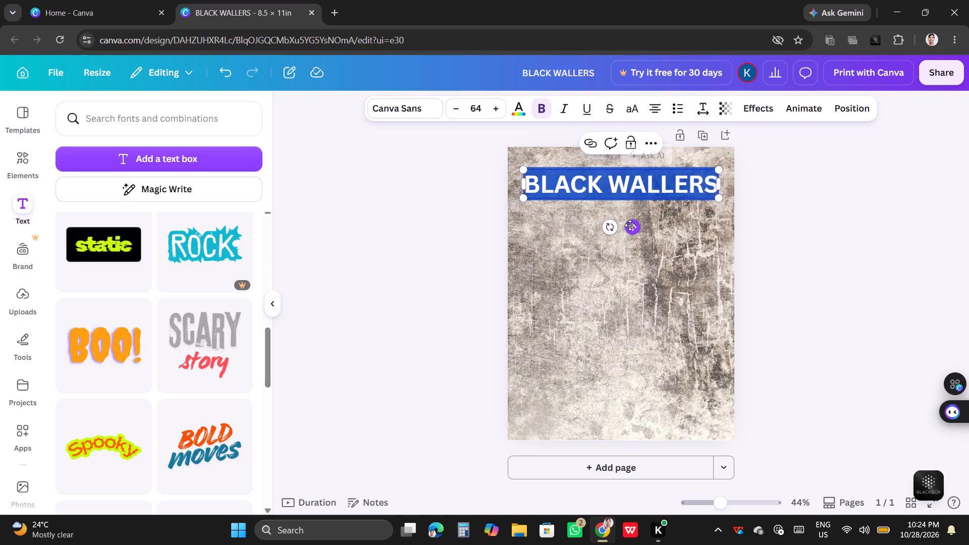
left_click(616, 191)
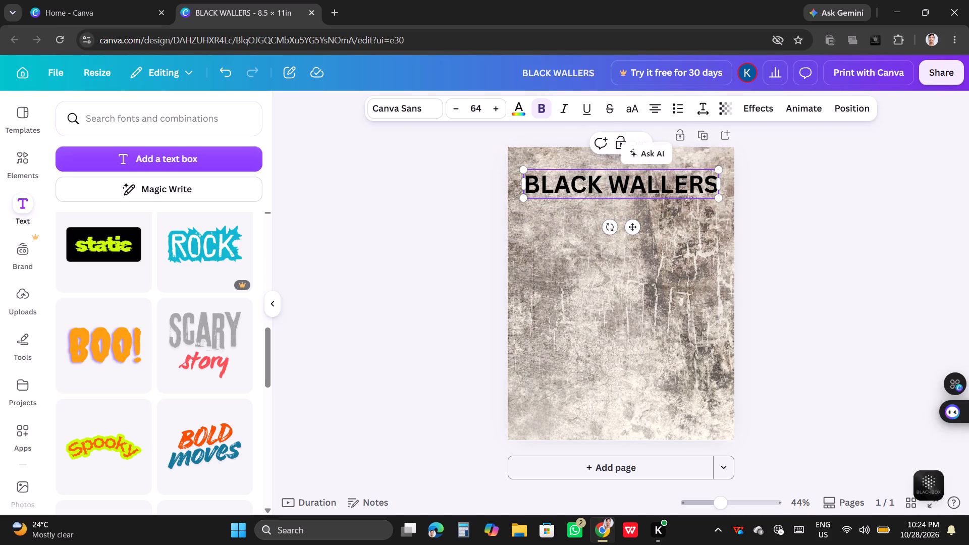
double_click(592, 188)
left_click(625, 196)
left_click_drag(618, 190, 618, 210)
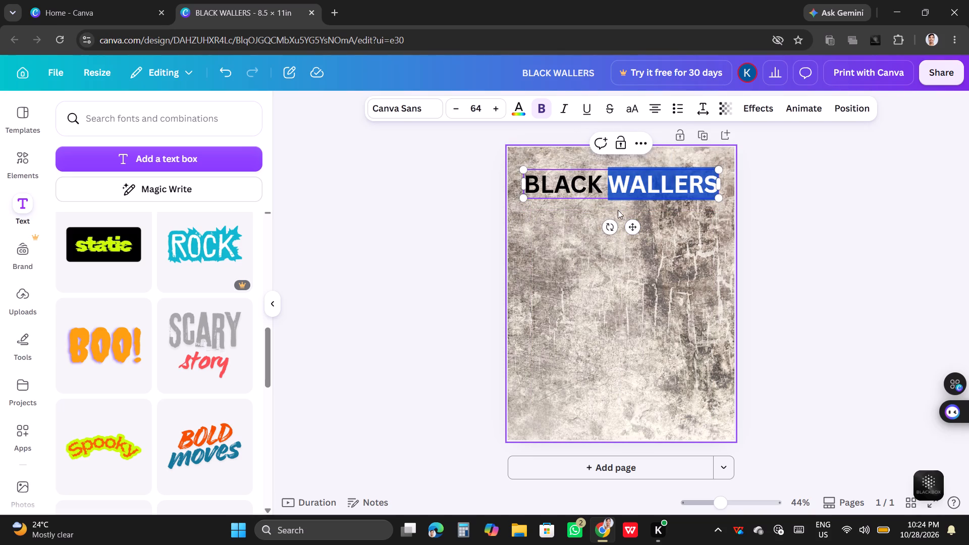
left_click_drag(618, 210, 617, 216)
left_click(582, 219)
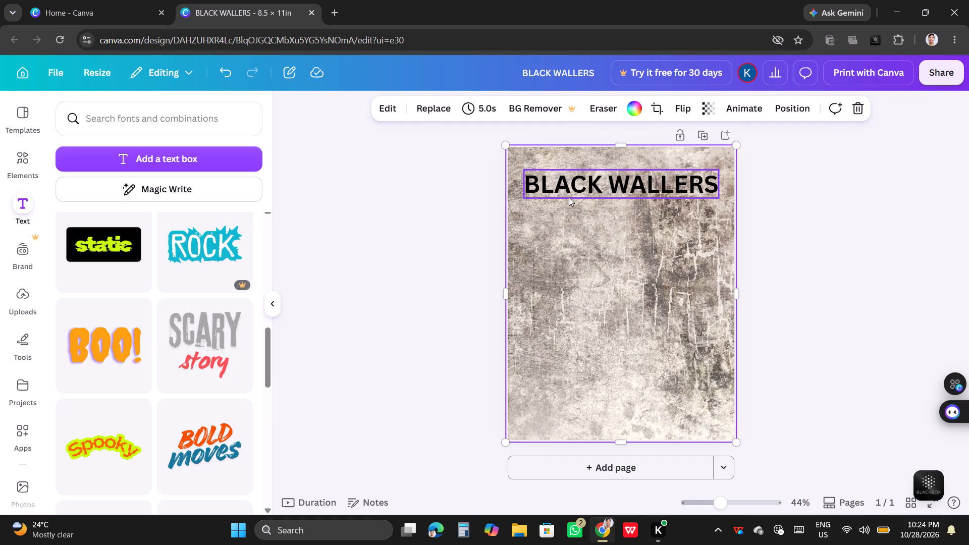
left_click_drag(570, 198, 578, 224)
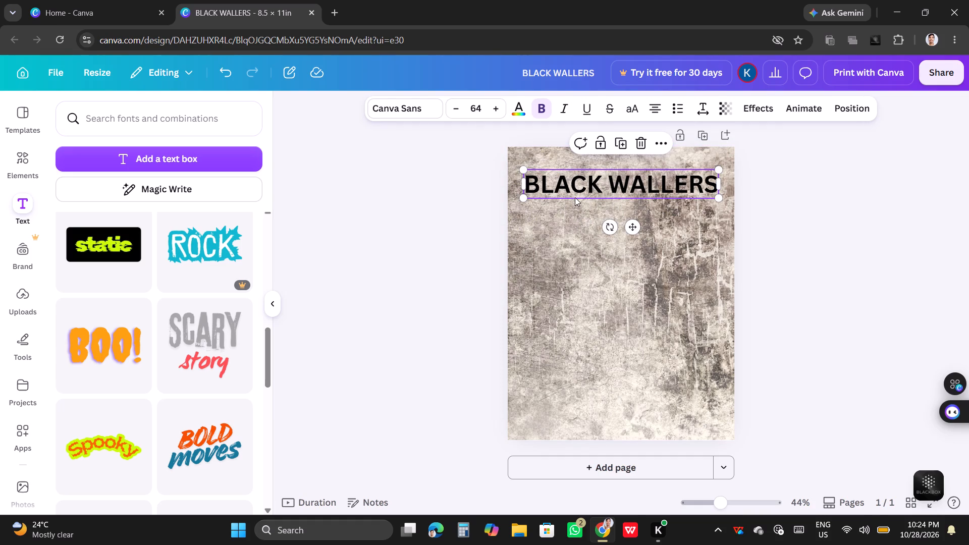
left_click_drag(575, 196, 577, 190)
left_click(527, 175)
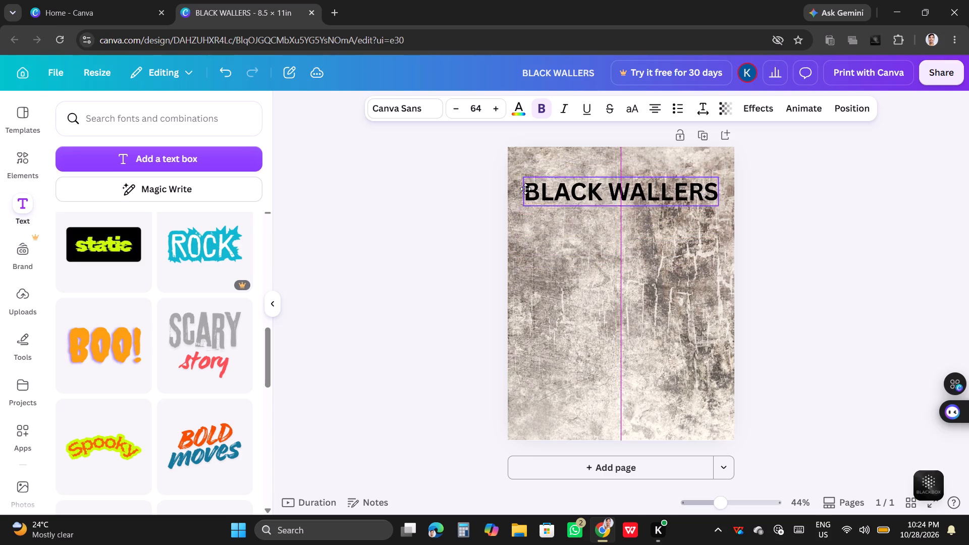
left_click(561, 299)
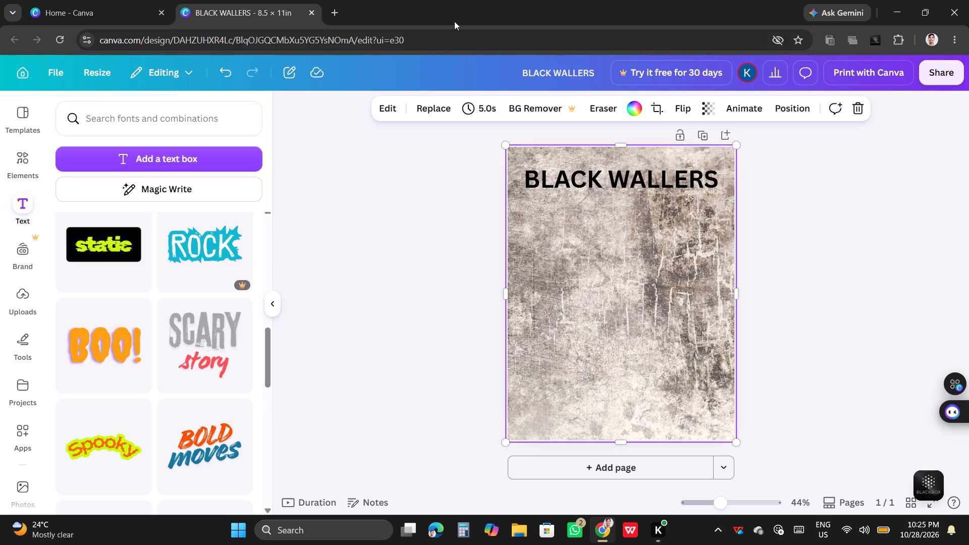
Delete the BLACK WALLERS heading from the page, leaving the grunge background in place.
left_click(550, 179)
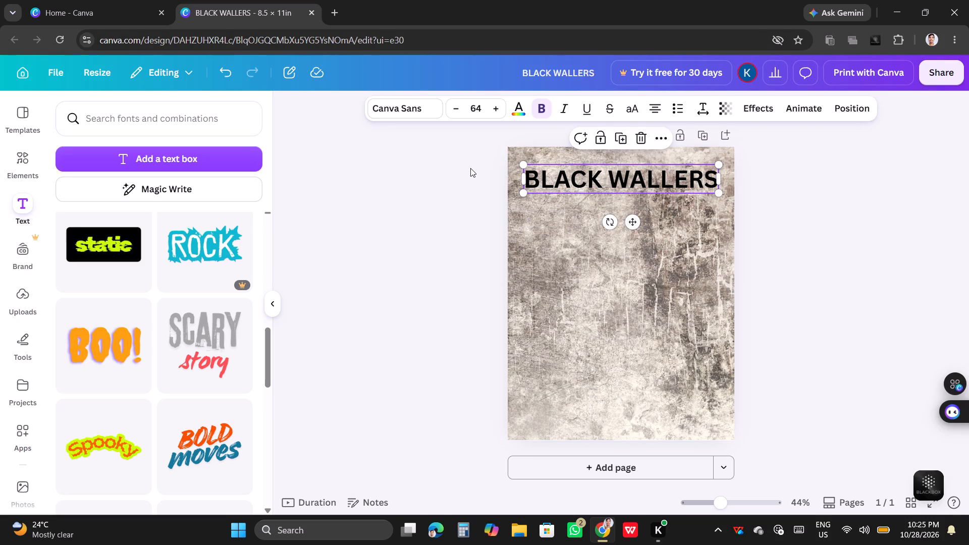
left_click(470, 168)
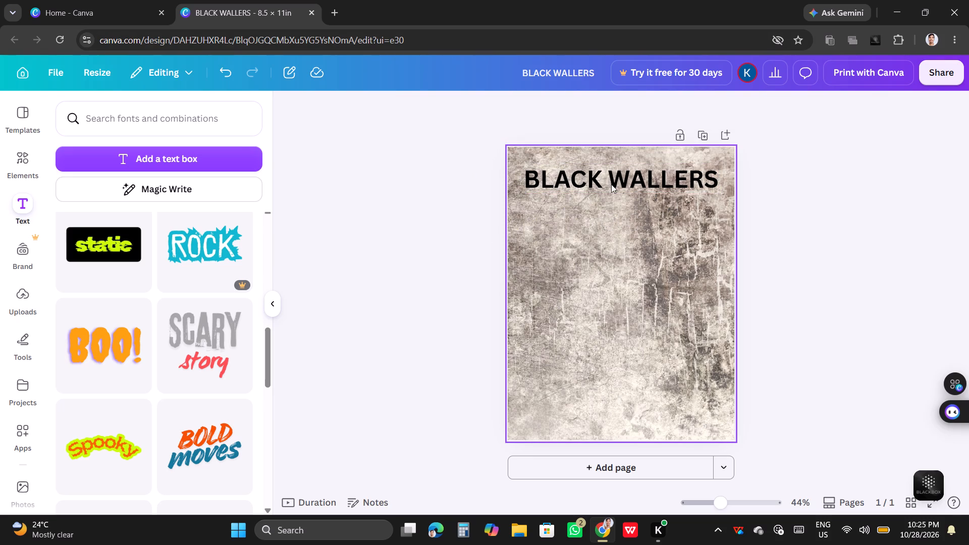
left_click(712, 178)
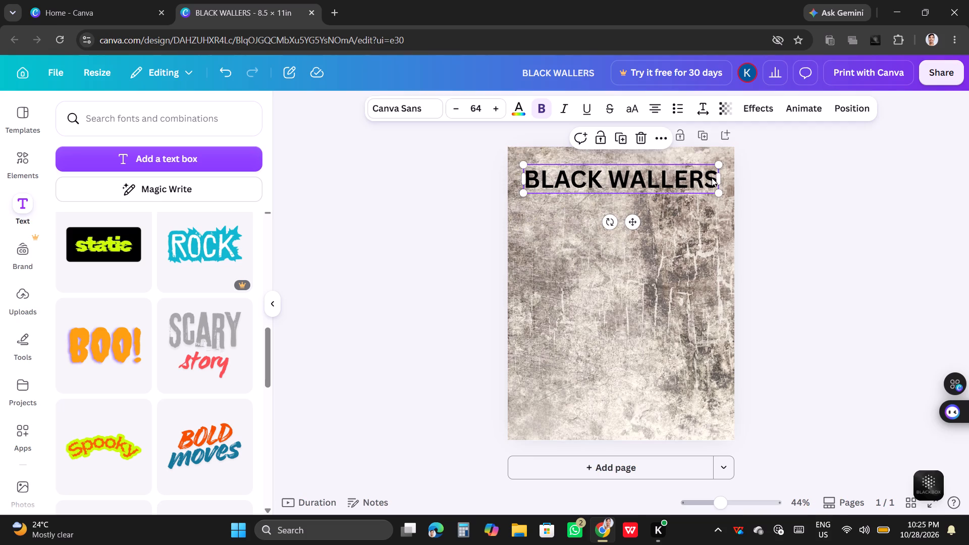
key("BackSpace")
key("BackSpace")
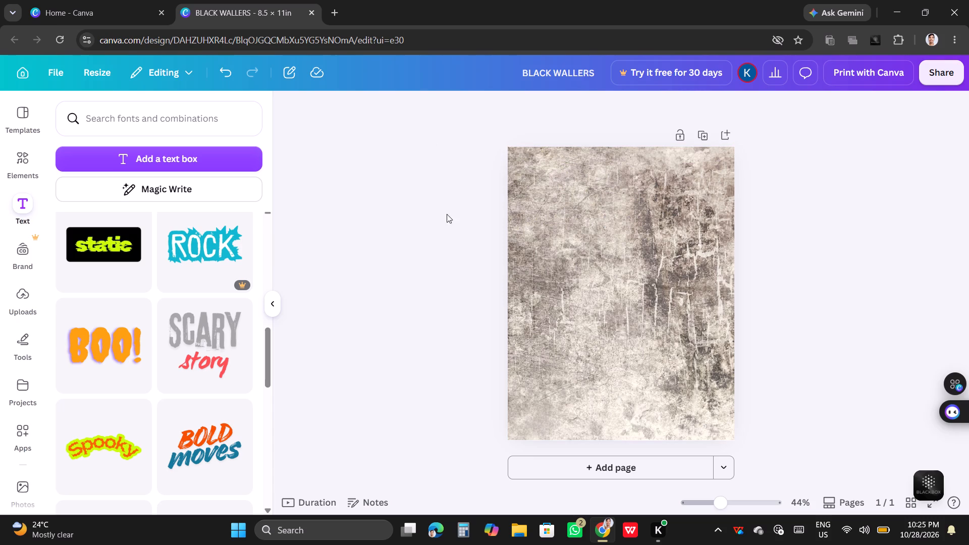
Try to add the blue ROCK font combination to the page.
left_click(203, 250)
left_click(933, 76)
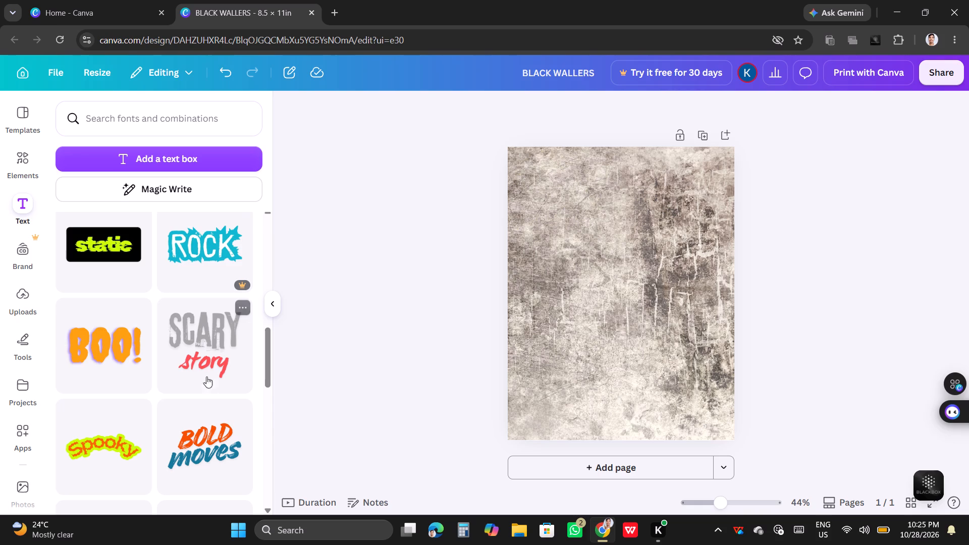
Add the black Happy BIRTHDAY font combination and move it near the top of the page.
scroll(132, 392, "down", 5)
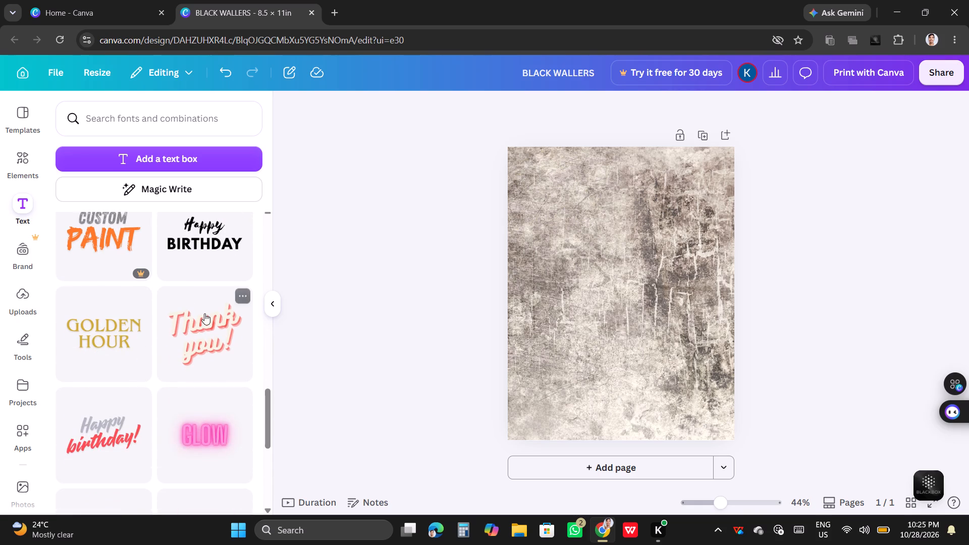
left_click(193, 244)
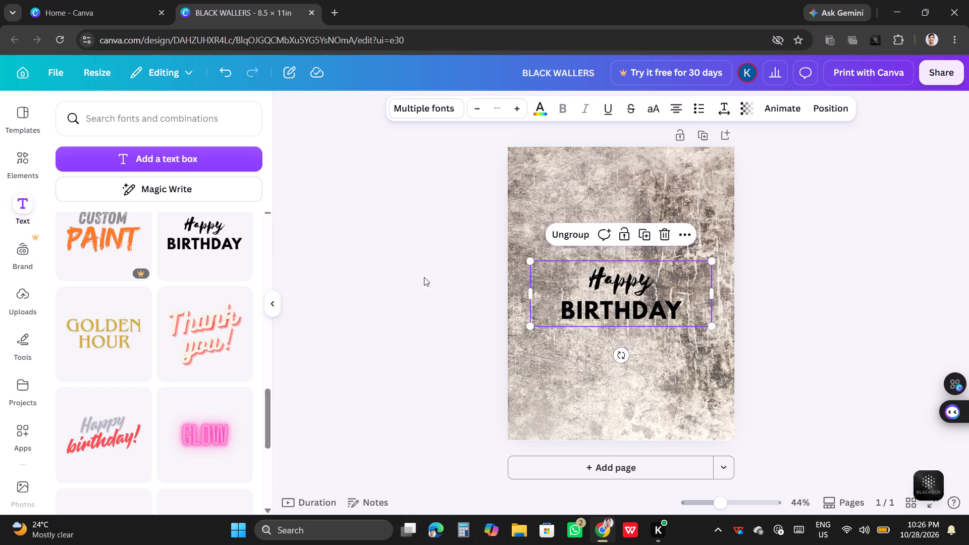
left_click_drag(604, 291, 559, 184)
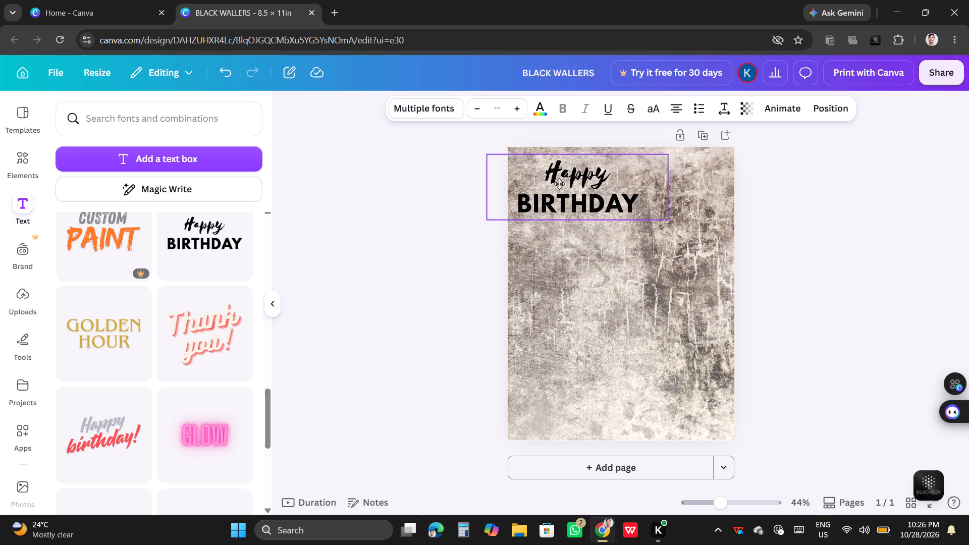
left_click_drag(559, 184, 579, 187)
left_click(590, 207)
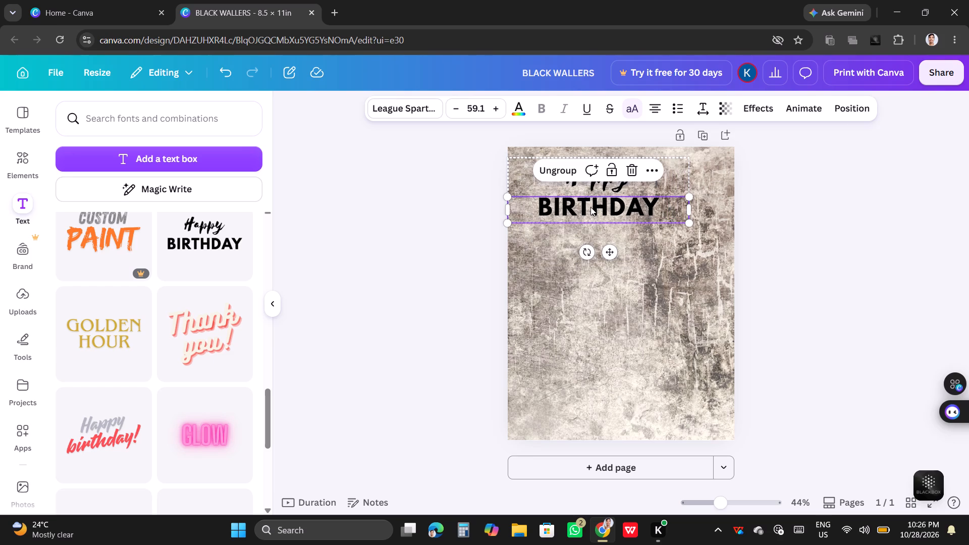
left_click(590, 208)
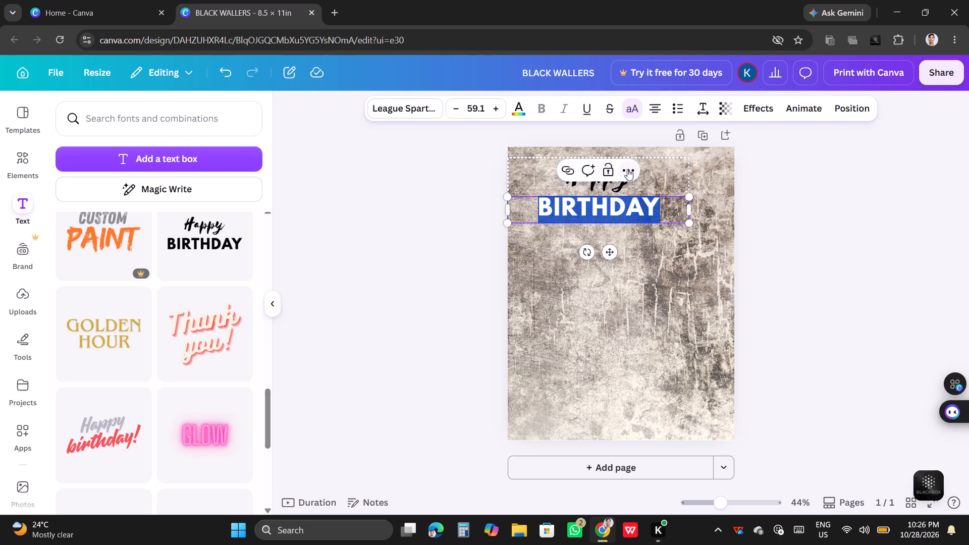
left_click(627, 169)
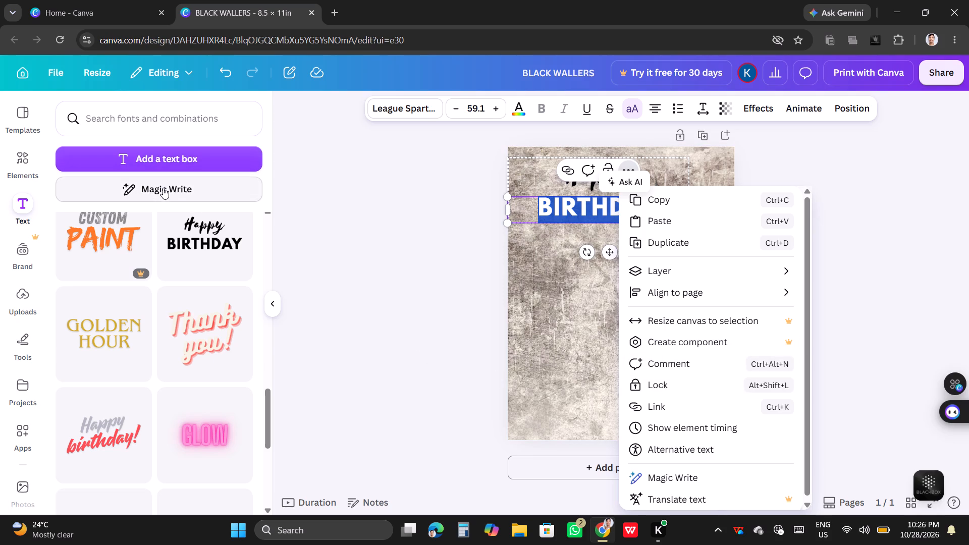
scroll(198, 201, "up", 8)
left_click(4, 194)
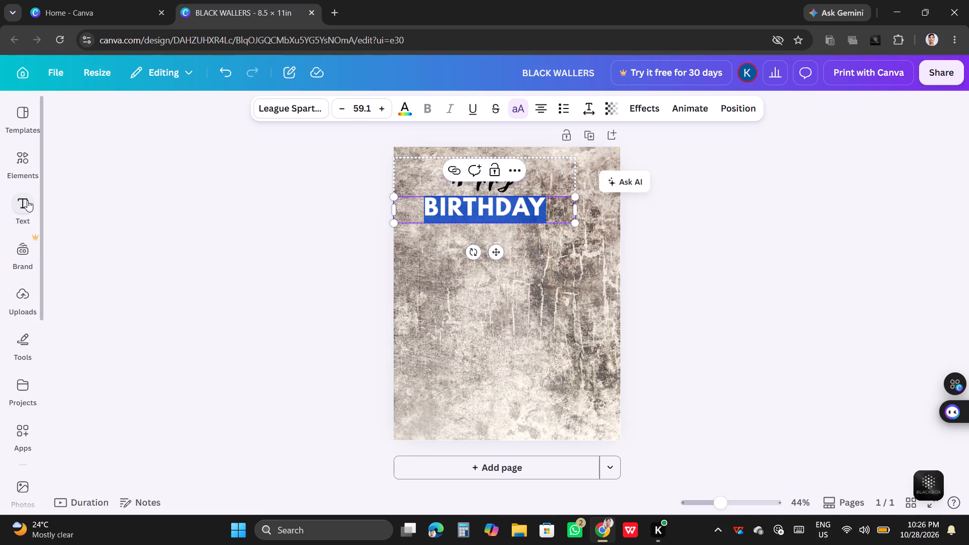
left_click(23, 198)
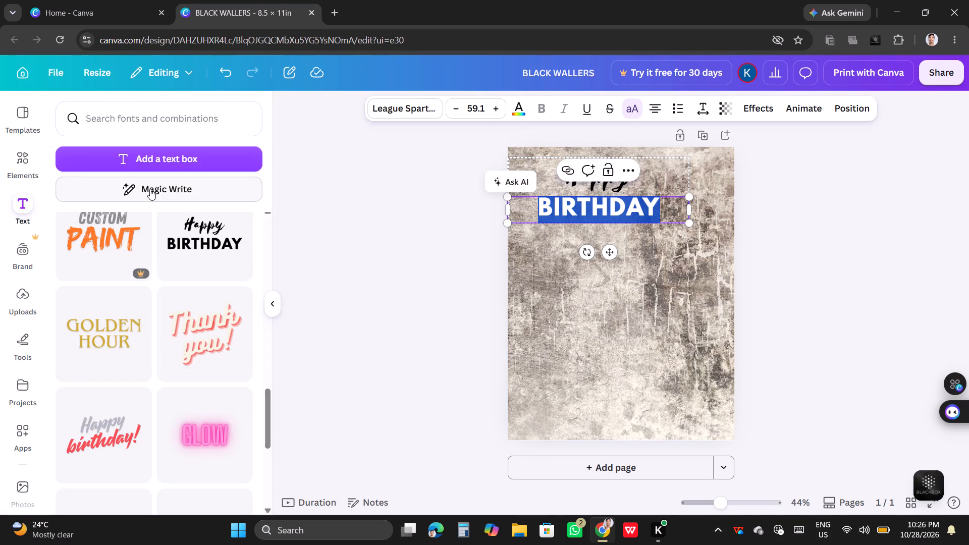
Search the text library for FONTS and add the three-line AESTHETIC font combination to the page.
scroll(158, 188, "up", 3)
left_click(161, 119)
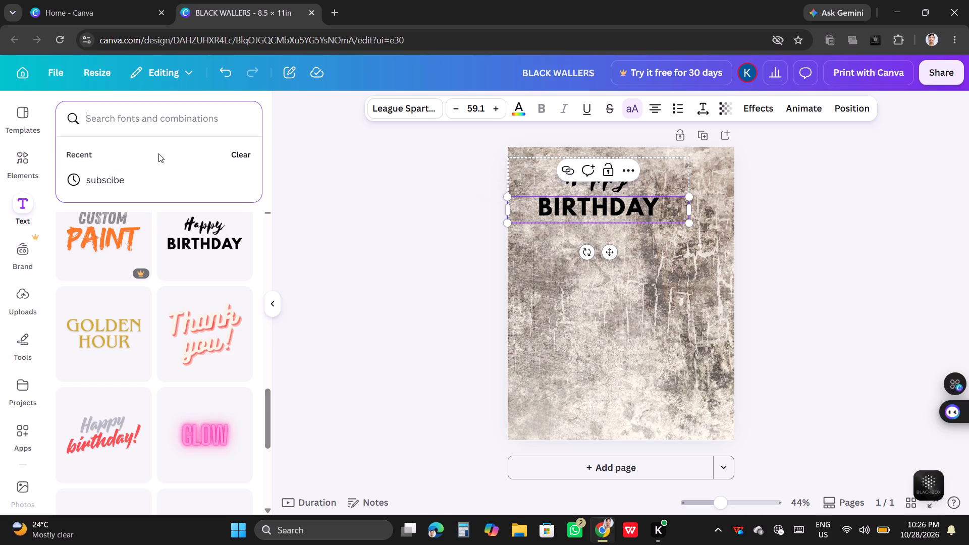
left_click(158, 153)
type("FON")
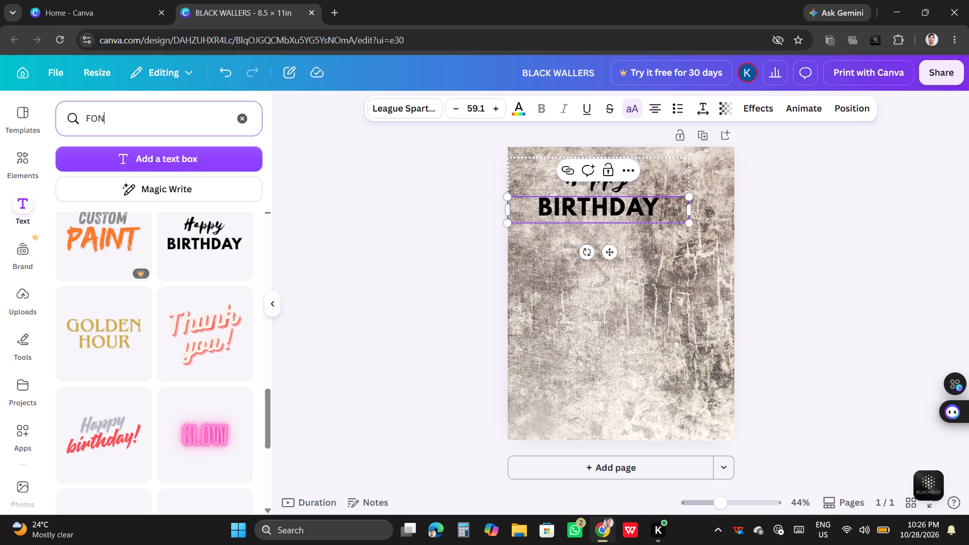
type("TS")
key("Return")
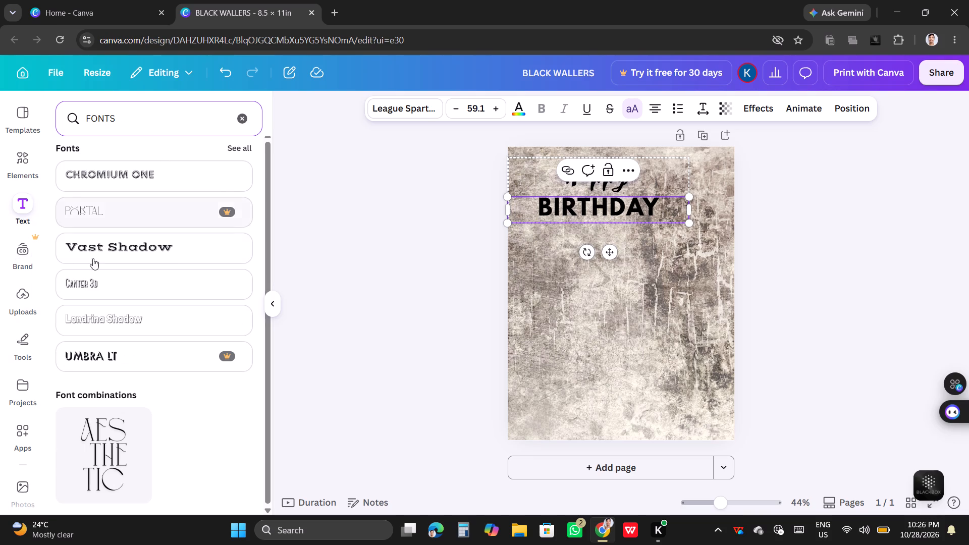
left_click(108, 445)
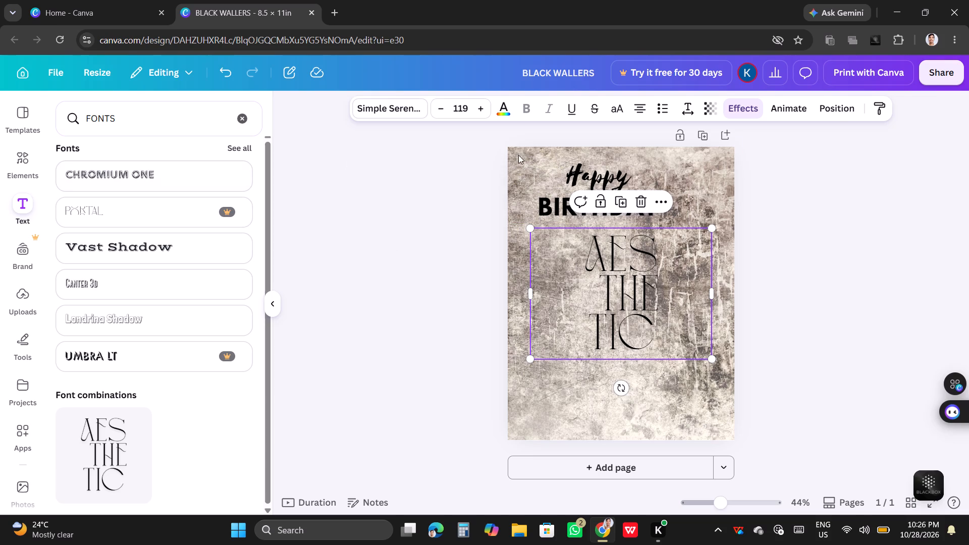
Delete the grouped Happy BIRTHDAY text near the top of the page.
left_click(547, 206)
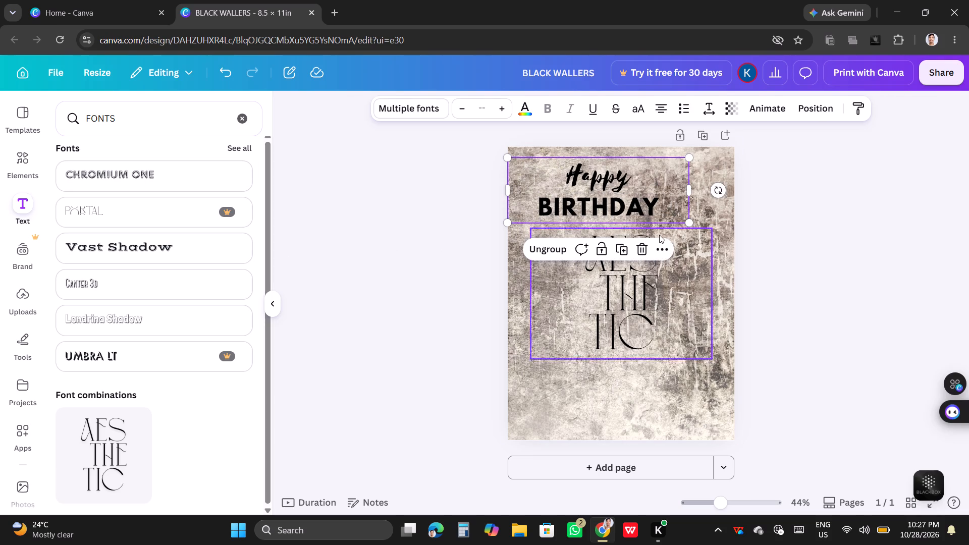
left_click(642, 250)
Replace the AESTHETIC text with HAPPY, BIRTH and DAY on three separate lines.
left_click(653, 338)
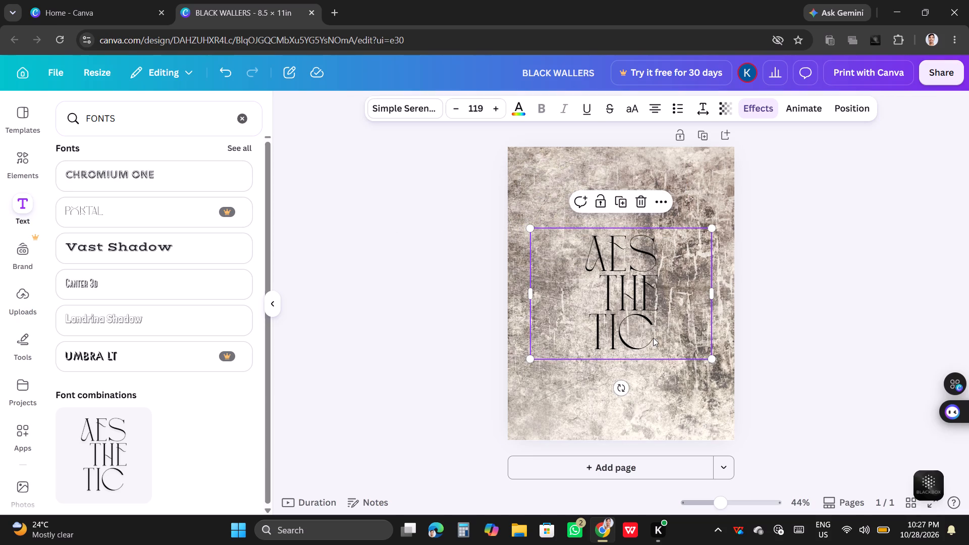
left_click(653, 338)
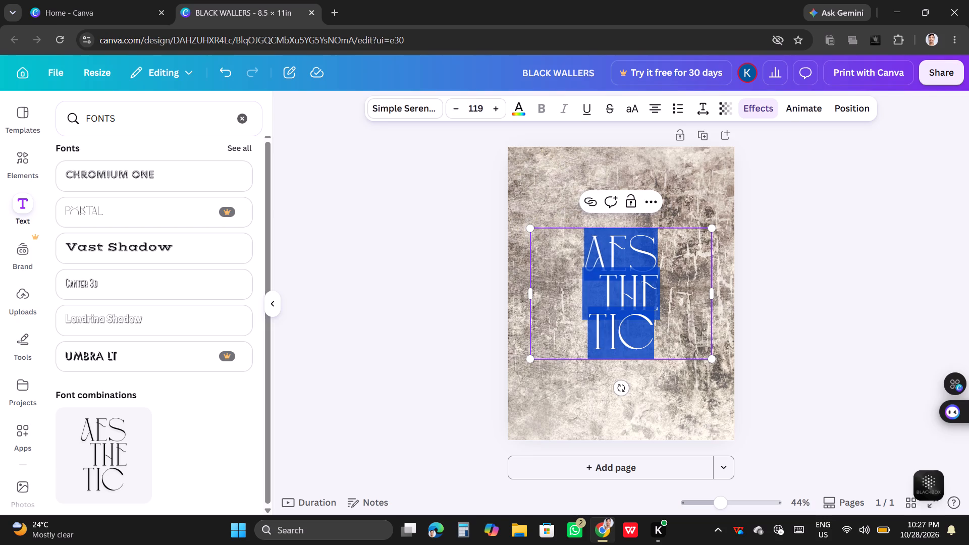
key("BackSpace")
type("HA")
type("PPT")
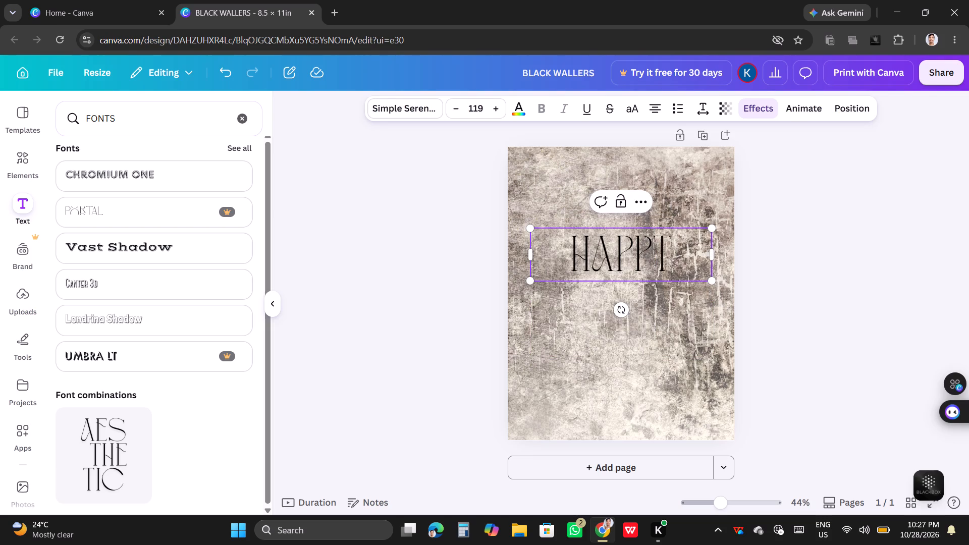
key("BackSpace")
key("y")
key("Return")
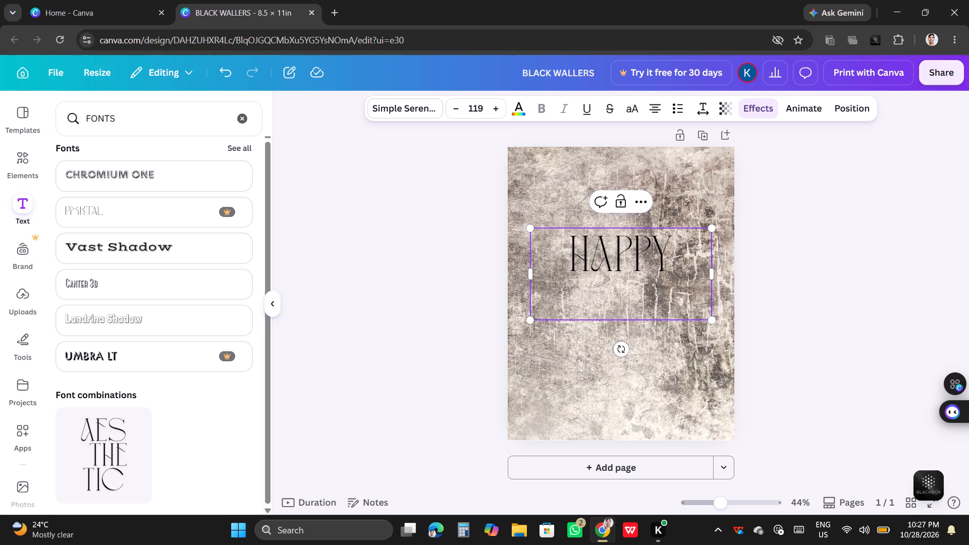
key("Return")
key("BackSpace")
type("BIT")
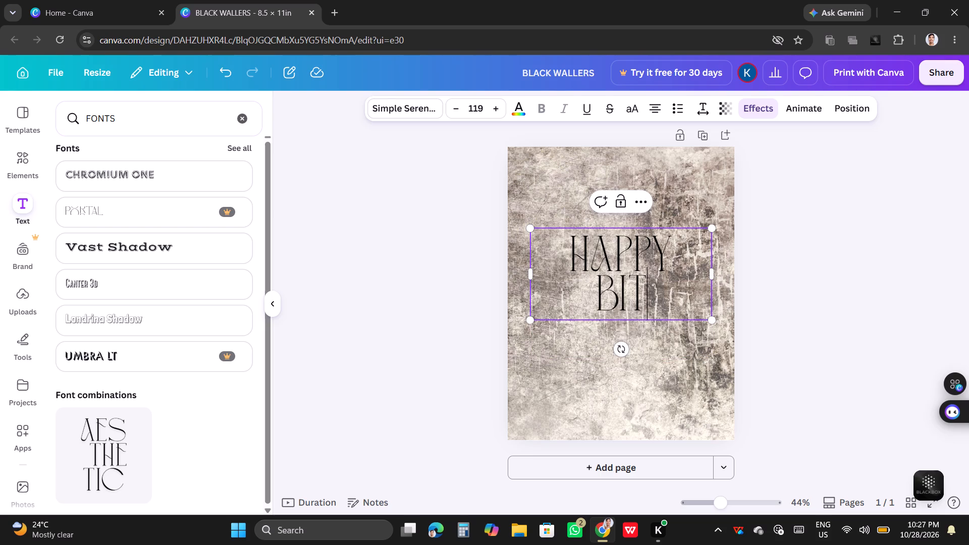
key("BackSpace")
type("RTH")
key("Return")
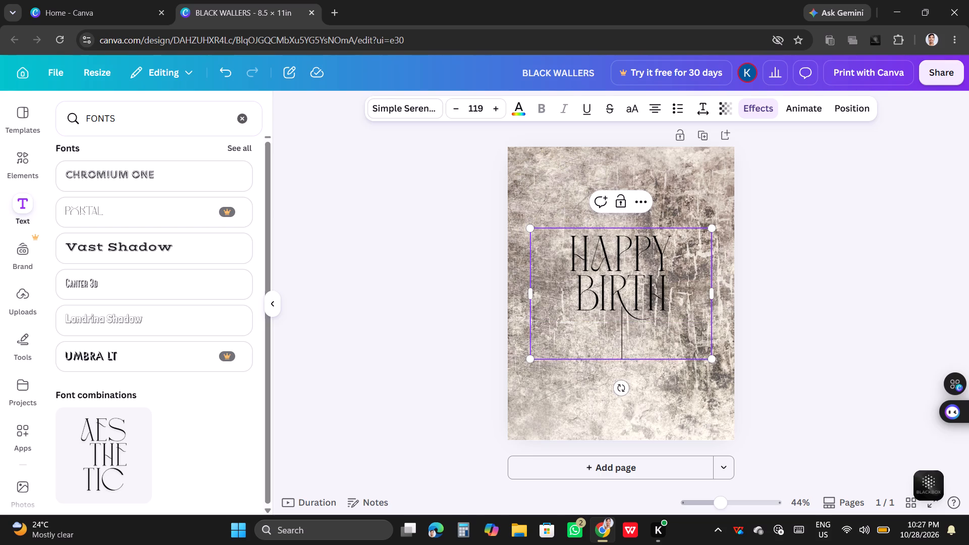
type("DAY")
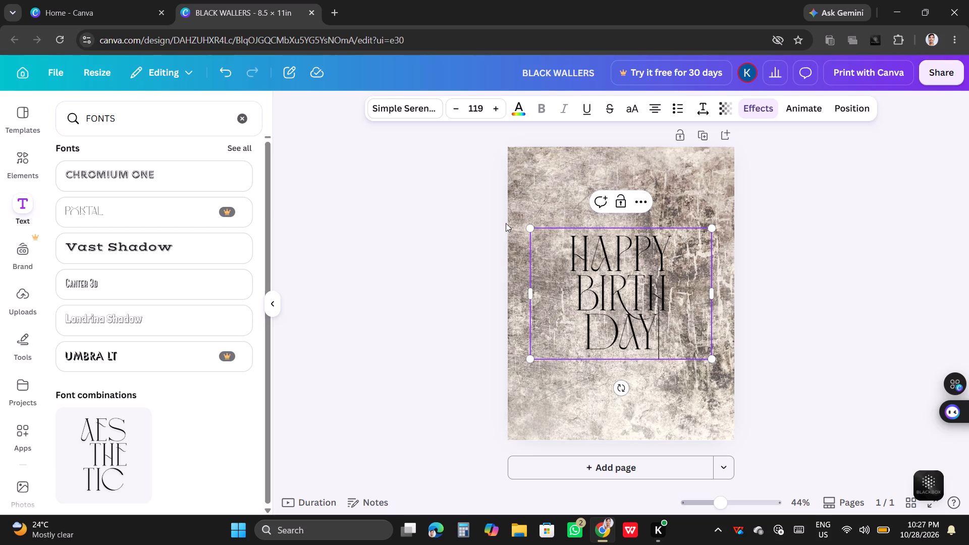
Enlarge the HAPPY BIRTH DAY text to a font size of about 145 and move it to the page's upper left.
left_click_drag(526, 227, 520, 172)
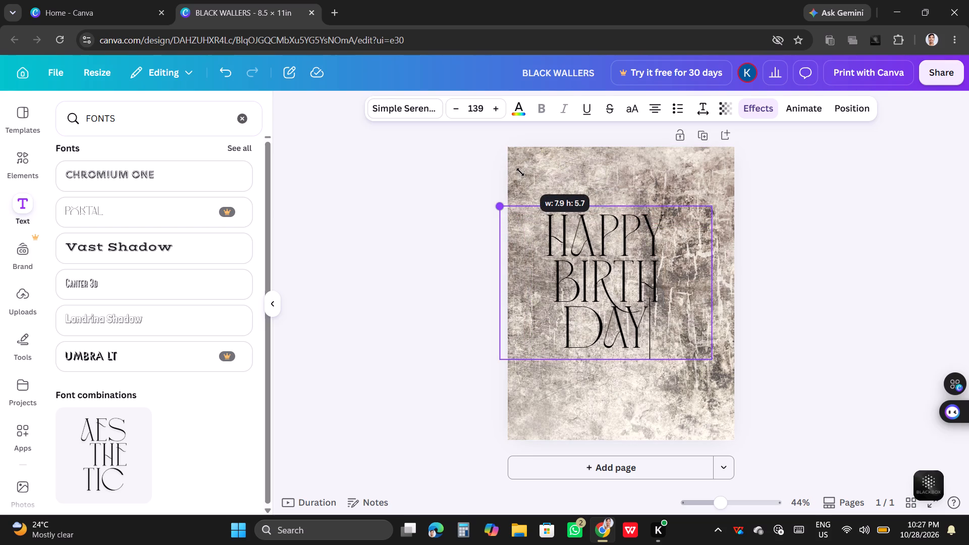
left_click_drag(520, 172, 511, 165)
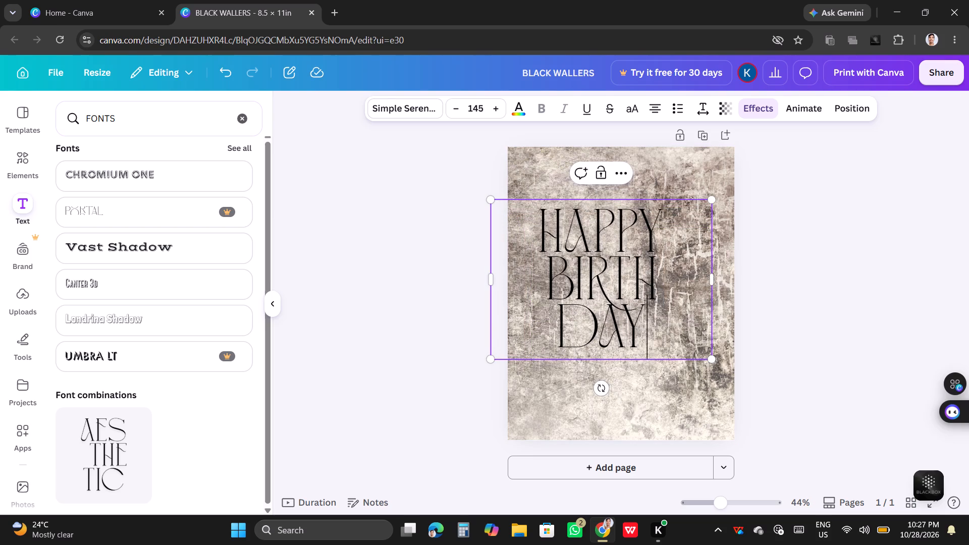
left_click_drag(654, 301, 649, 273)
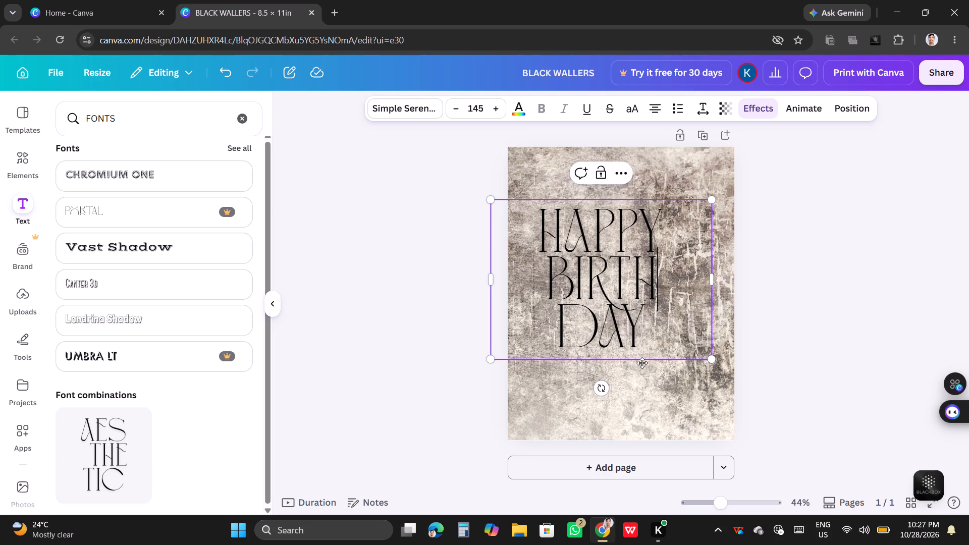
left_click(641, 363)
left_click_drag(630, 340, 607, 295)
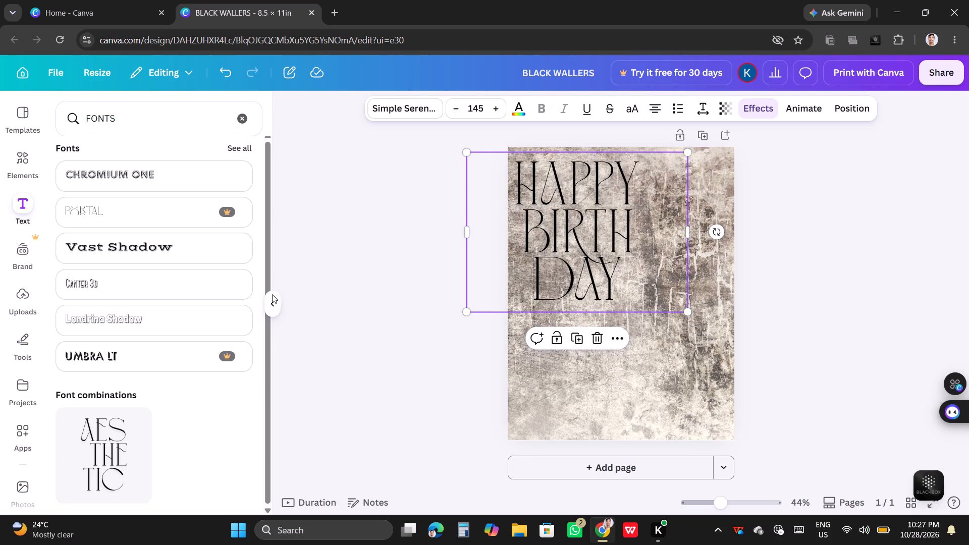
Search the fonts and font combinations for cake.
left_click(152, 110)
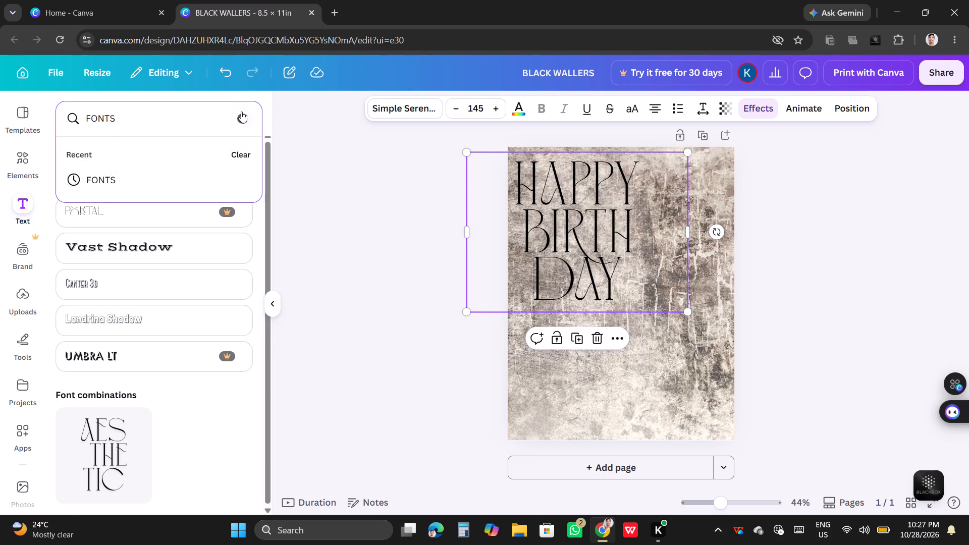
left_click(244, 112)
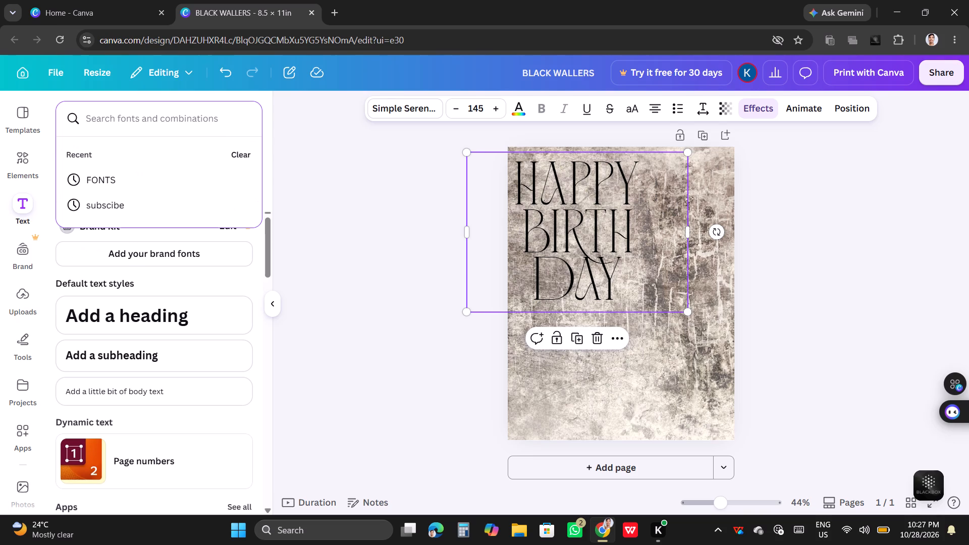
type("ca")
type("ke")
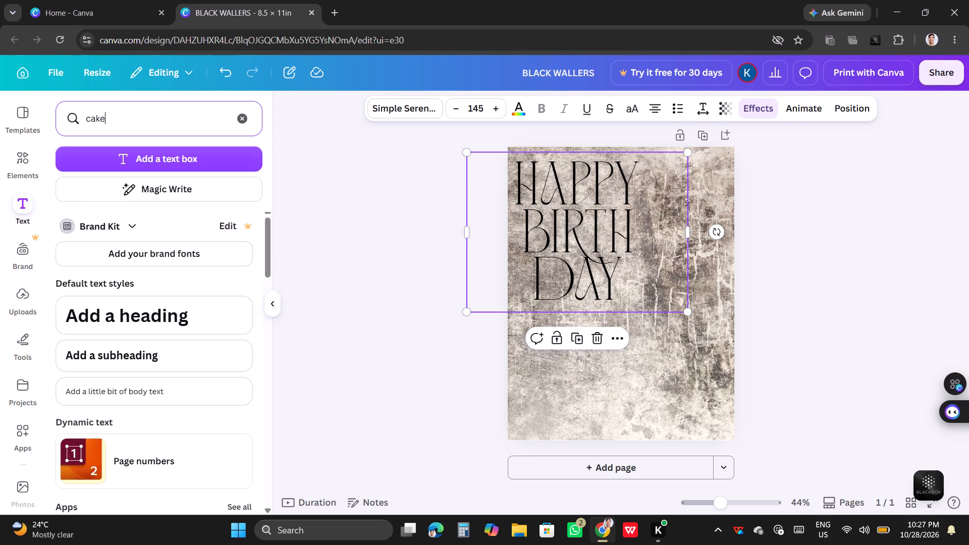
key("Return")
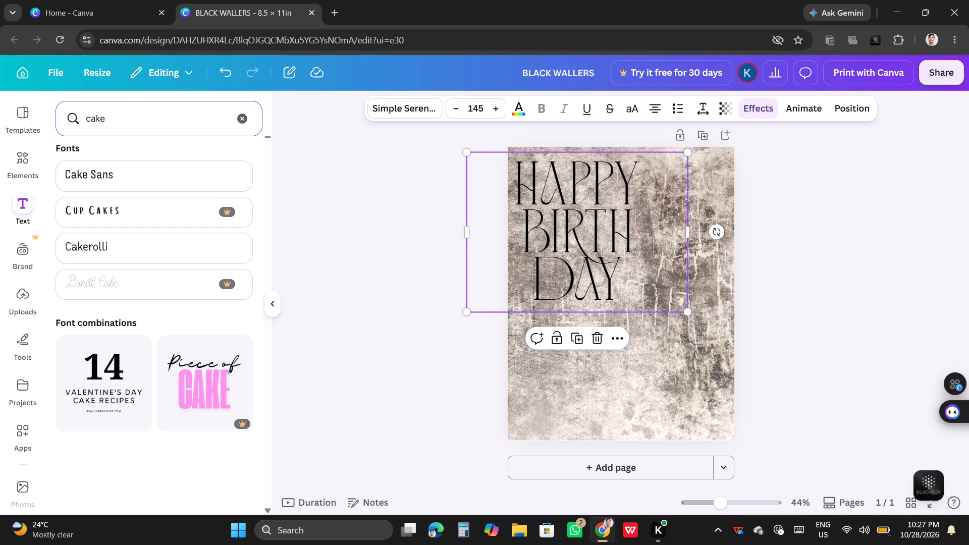
Replace the grunge search in the elements library with a search for cake.
left_click(30, 149)
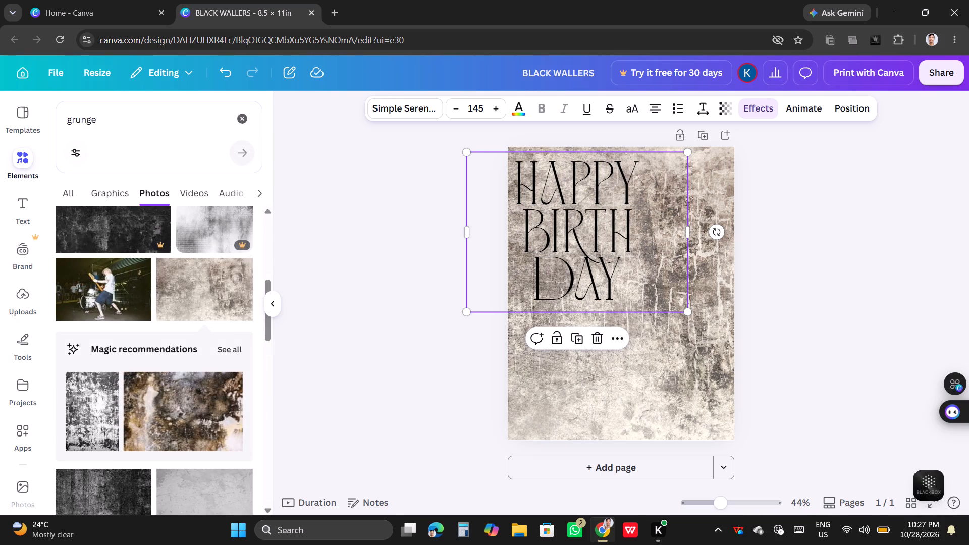
left_click(145, 119)
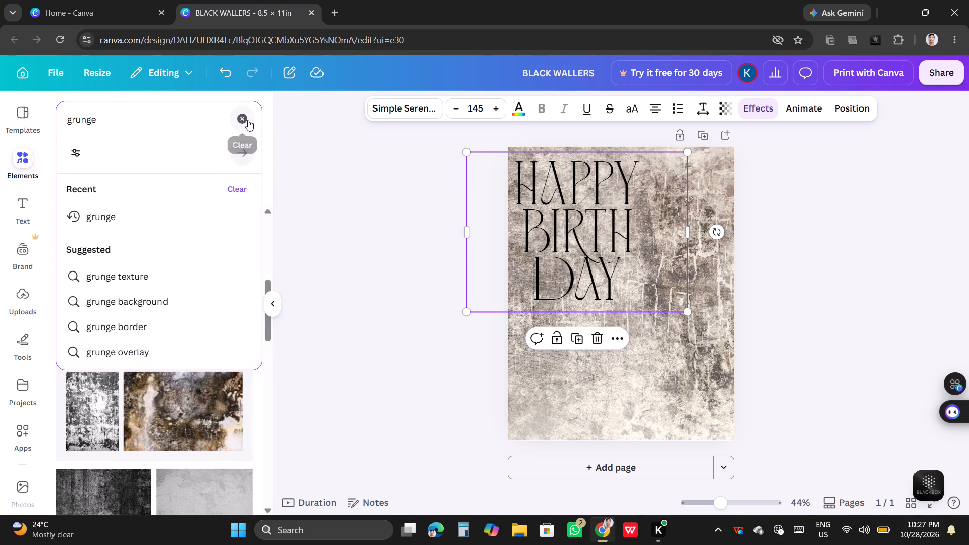
left_click(246, 118)
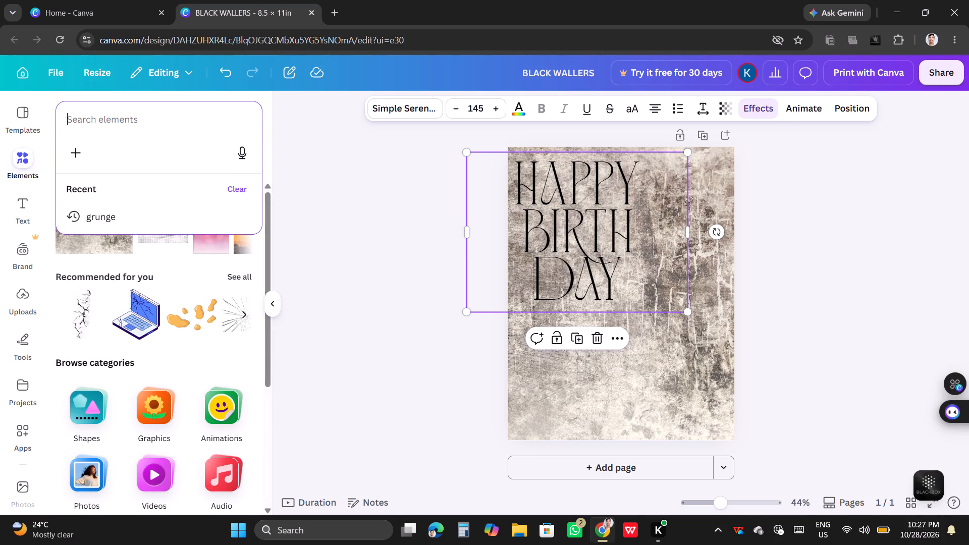
type("cl")
key("BackSpace")
type("akw")
key("BackSpace")
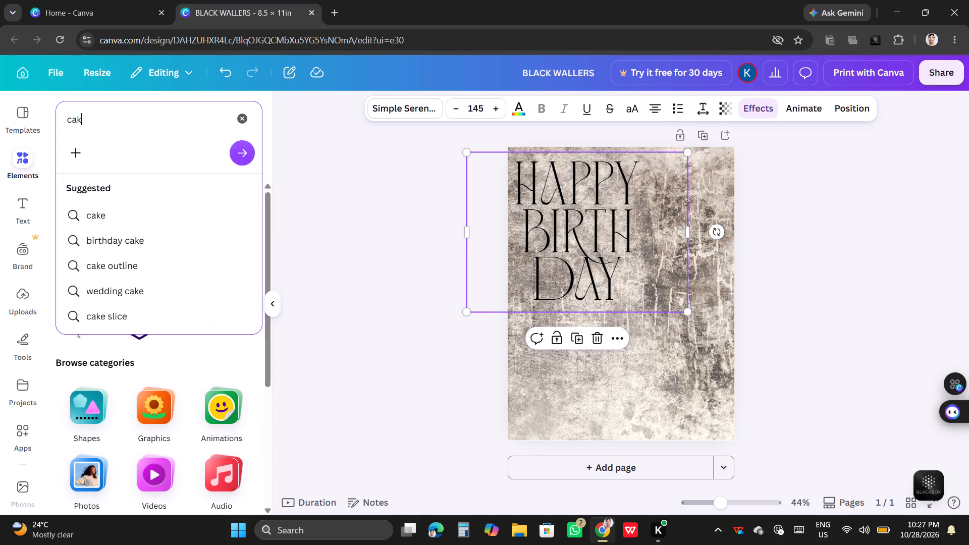
key("r")
key("BackSpace")
key("e")
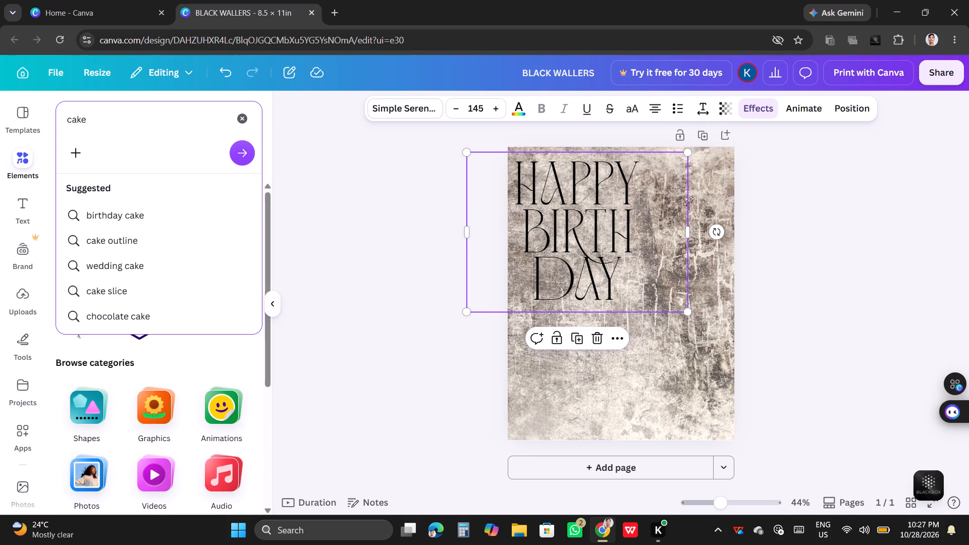
key("Return")
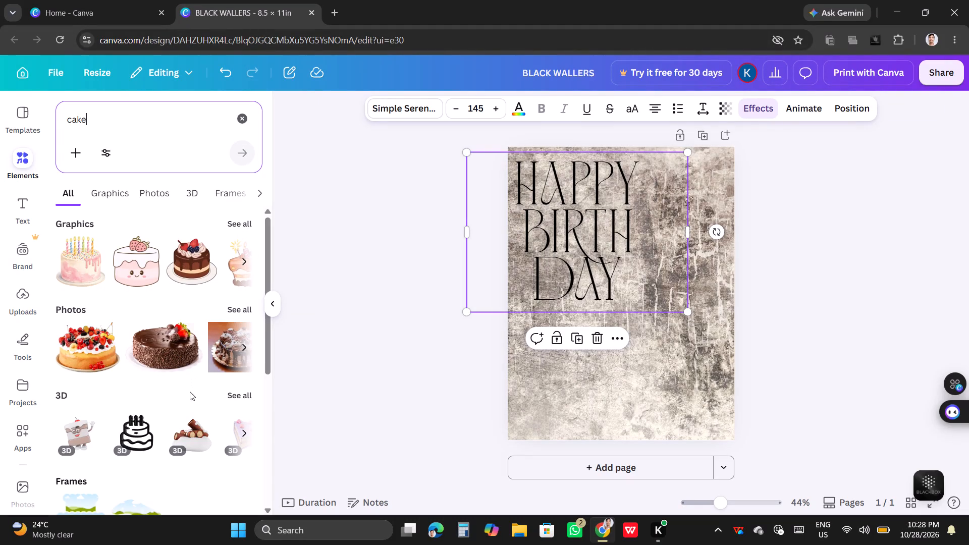
Examine the cake elements, looking through the full set of 3D cakes for a suitable one.
scroll(190, 392, "down", 6)
scroll(190, 397, "up", 3)
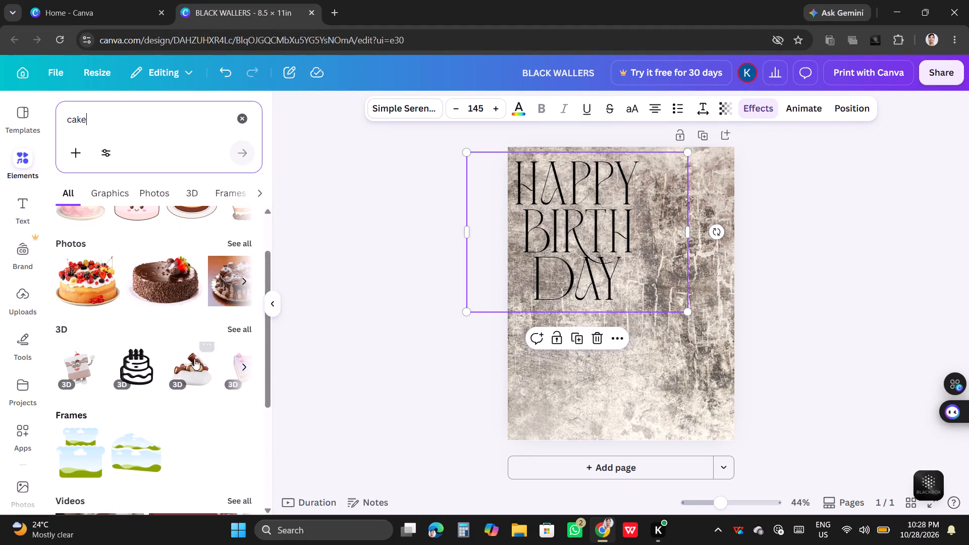
left_click(244, 323)
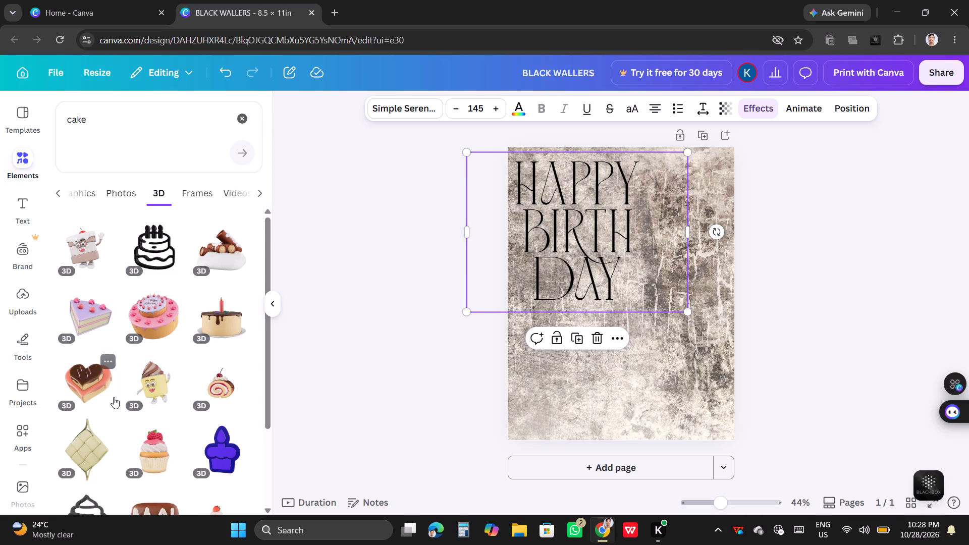
scroll(114, 398, "down", 1)
scroll(177, 459, "down", 12)
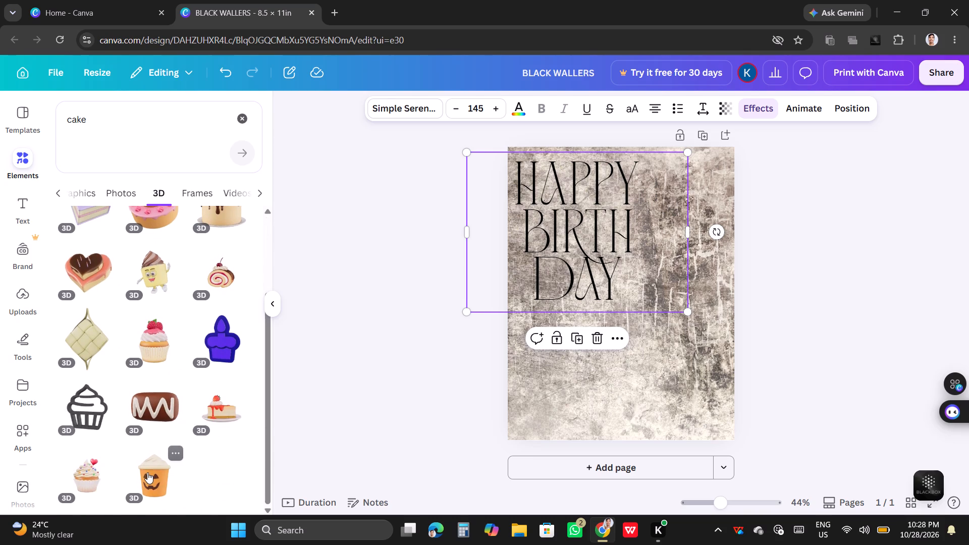
scroll(147, 471, "up", 12)
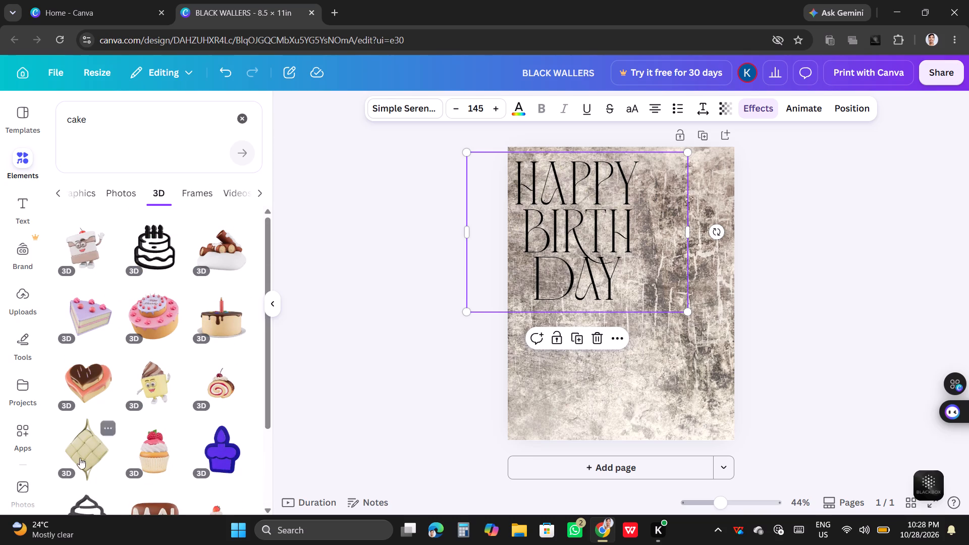
scroll(154, 448, "down", 8)
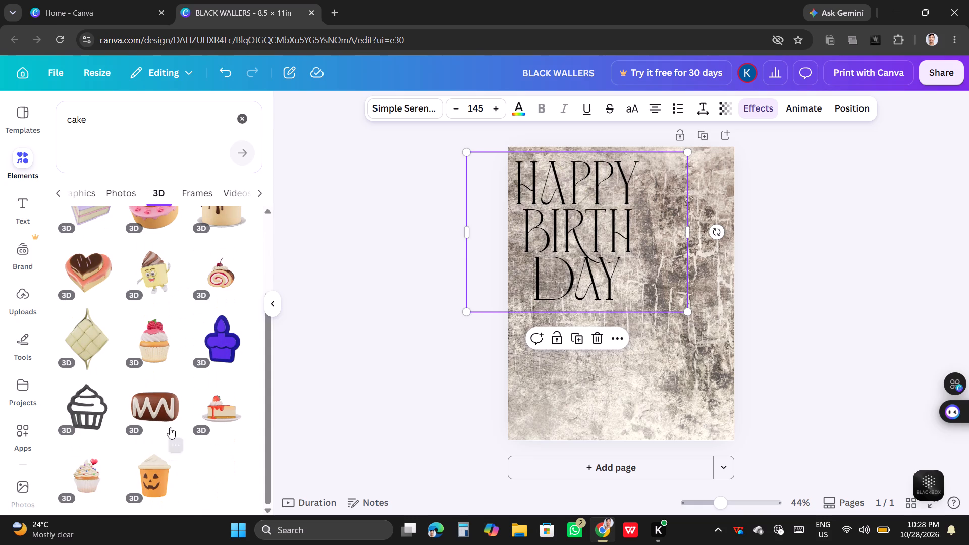
scroll(180, 389, "up", 4)
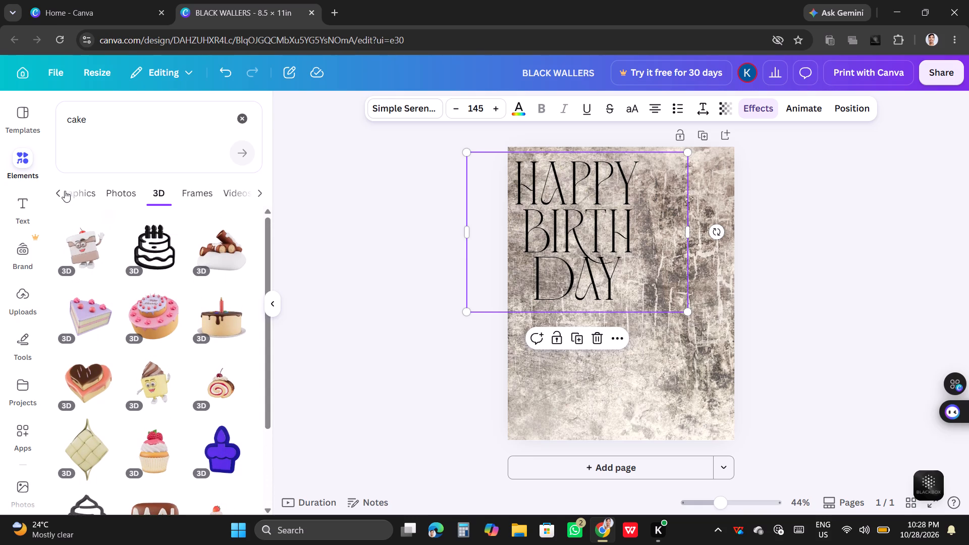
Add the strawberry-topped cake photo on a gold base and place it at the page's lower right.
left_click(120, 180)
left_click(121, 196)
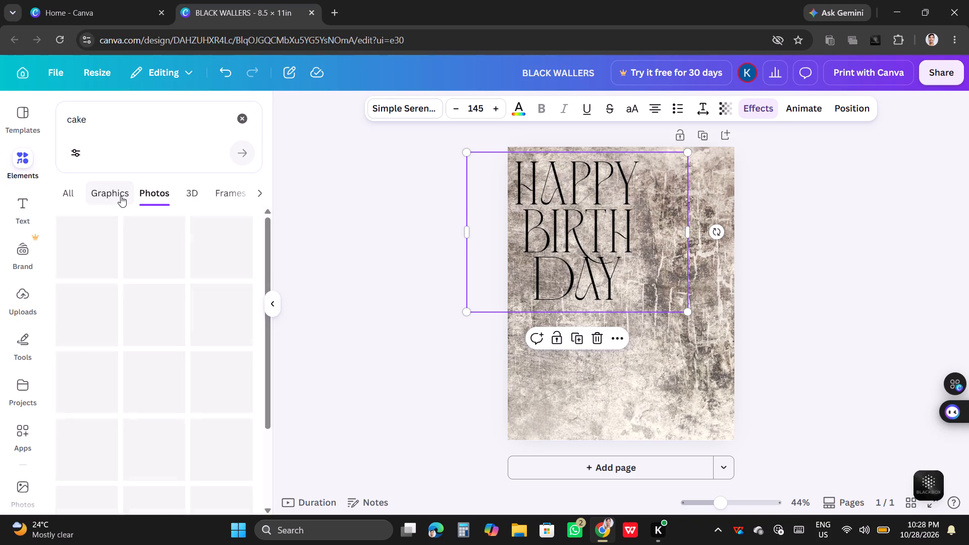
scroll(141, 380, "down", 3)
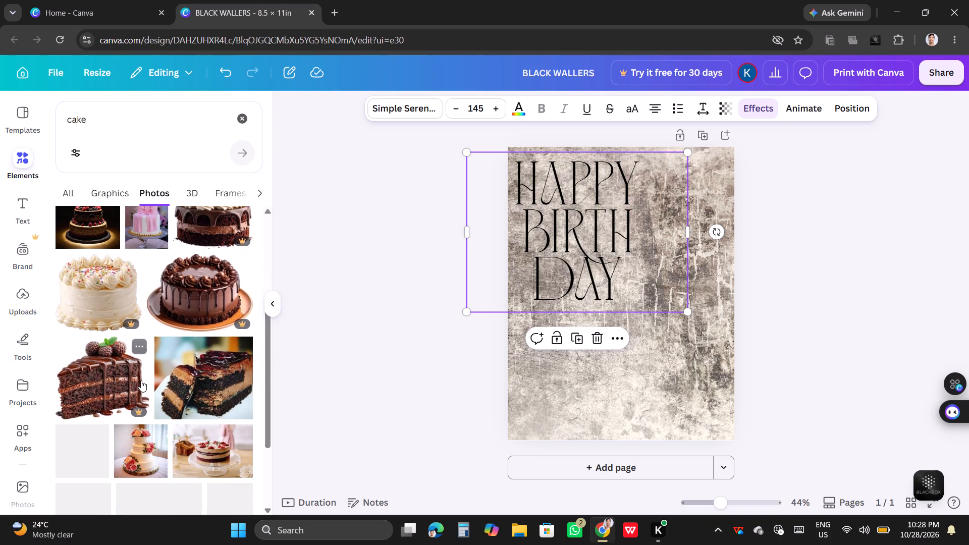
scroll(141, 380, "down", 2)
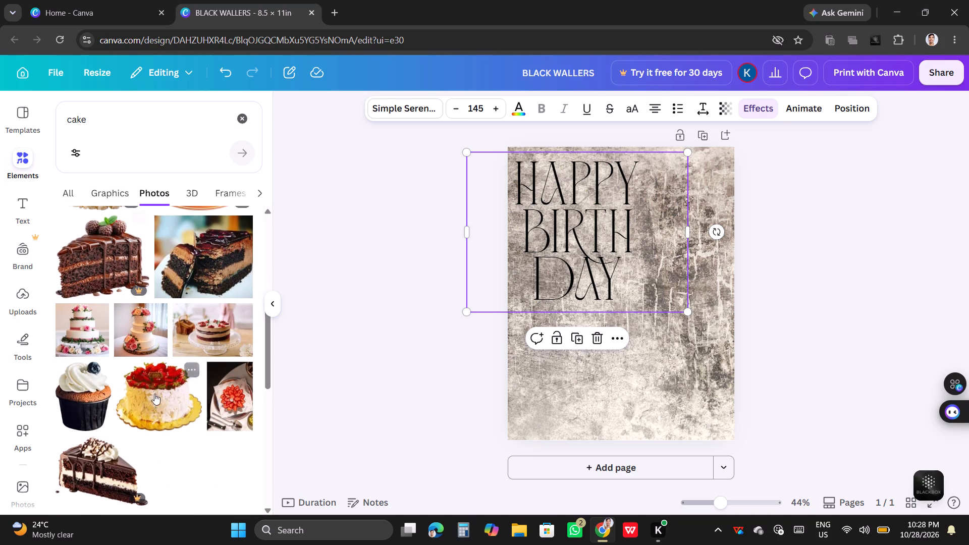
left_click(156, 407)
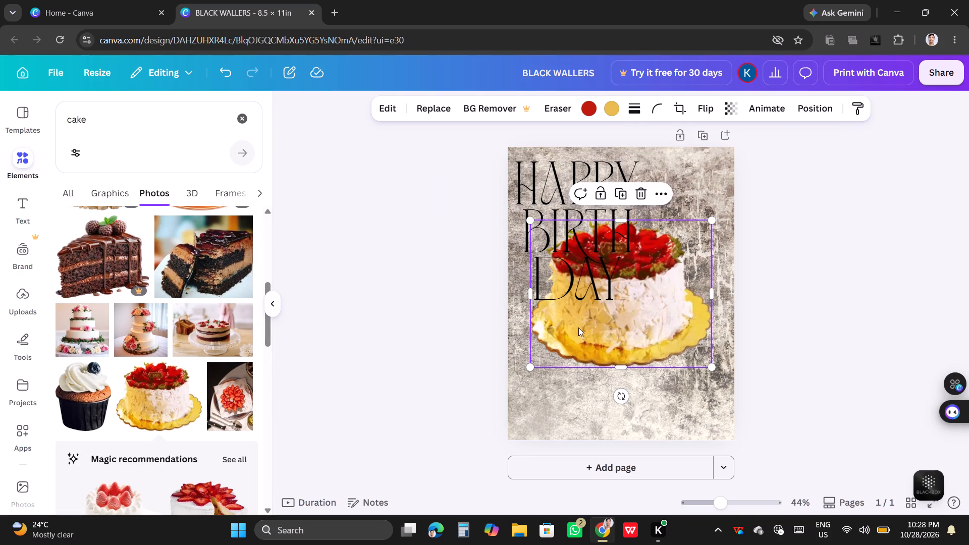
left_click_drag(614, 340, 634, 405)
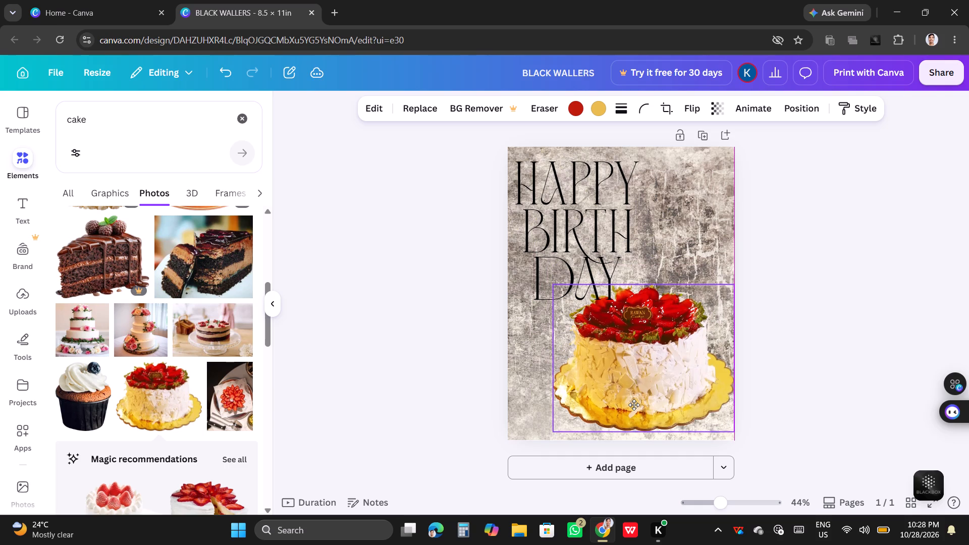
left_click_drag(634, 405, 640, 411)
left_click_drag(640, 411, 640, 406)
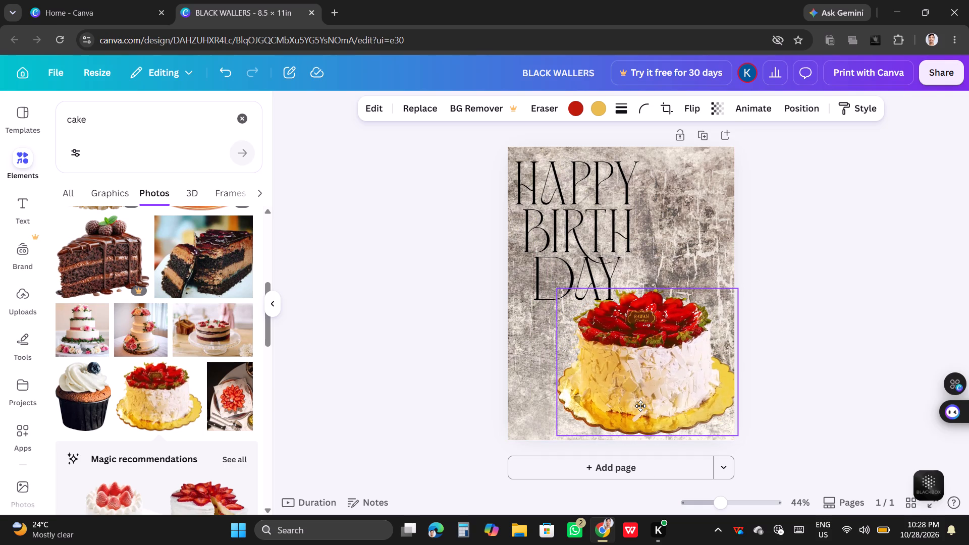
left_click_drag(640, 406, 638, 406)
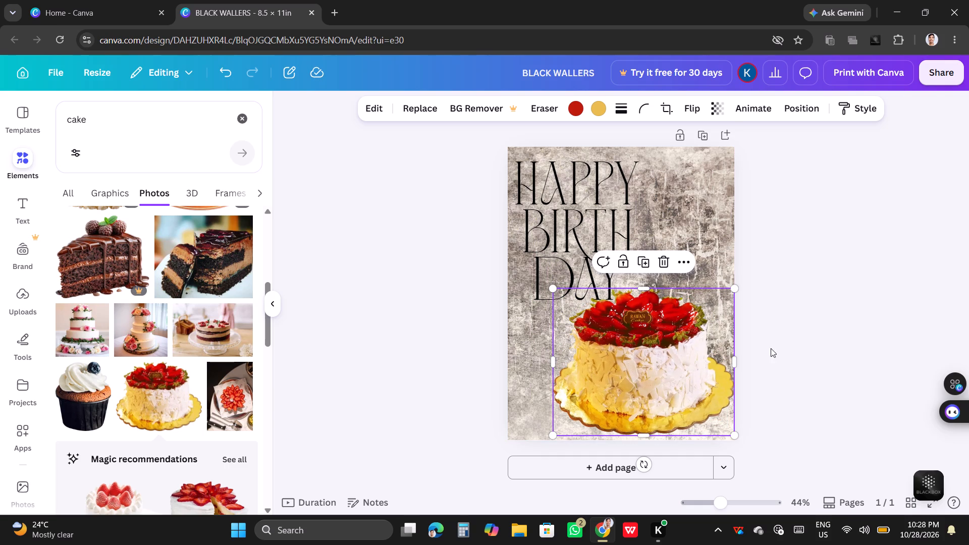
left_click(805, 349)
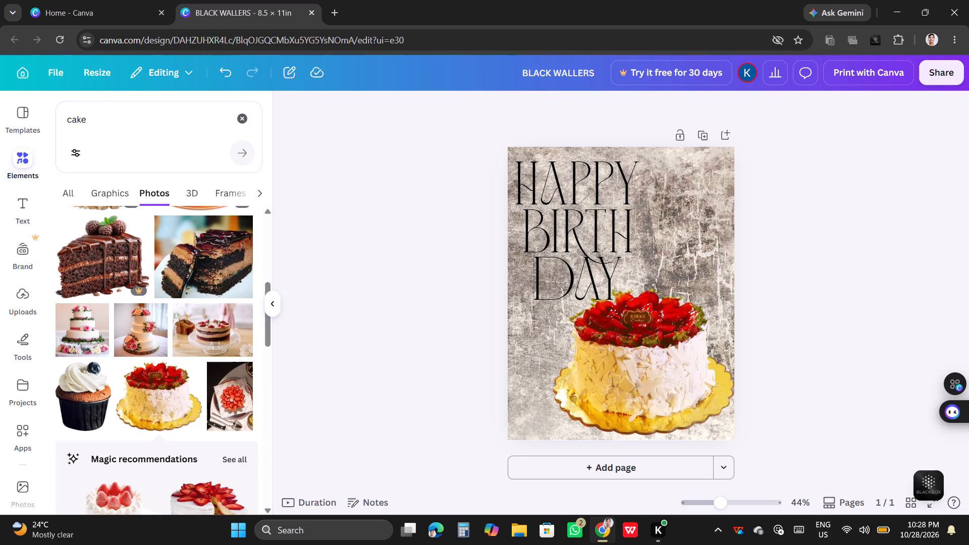
Search the elements library for balloons and add the gold and white balloon bunch graphic to the page.
left_click(246, 120)
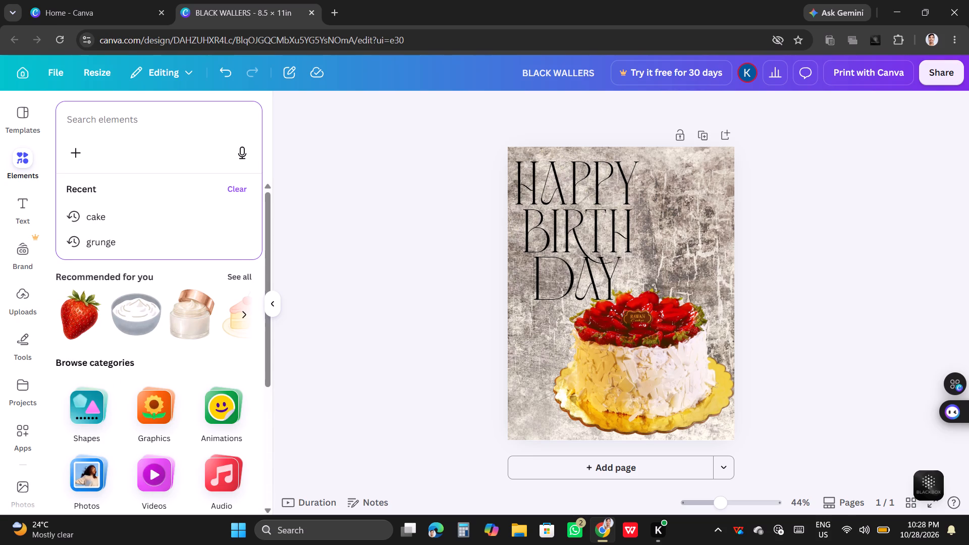
type("ba")
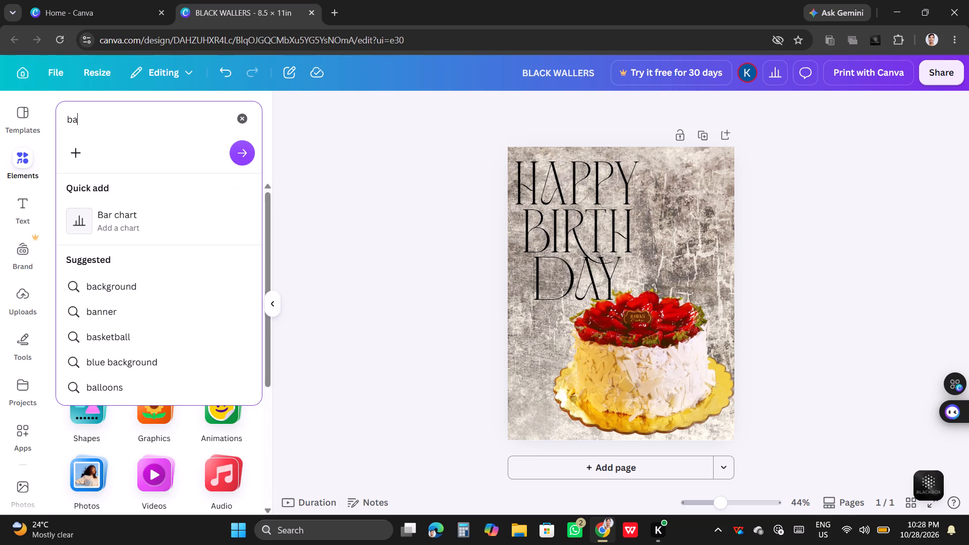
type("llo")
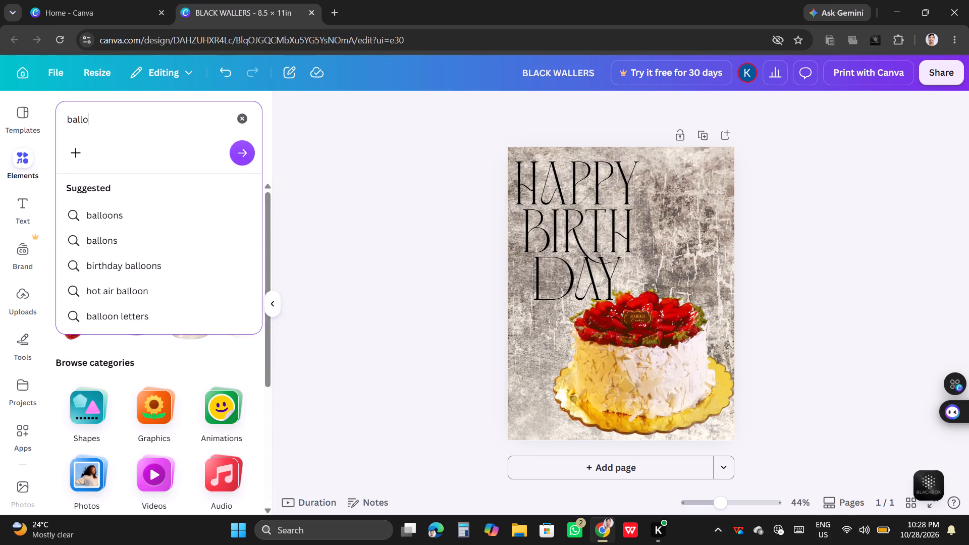
left_click(119, 216)
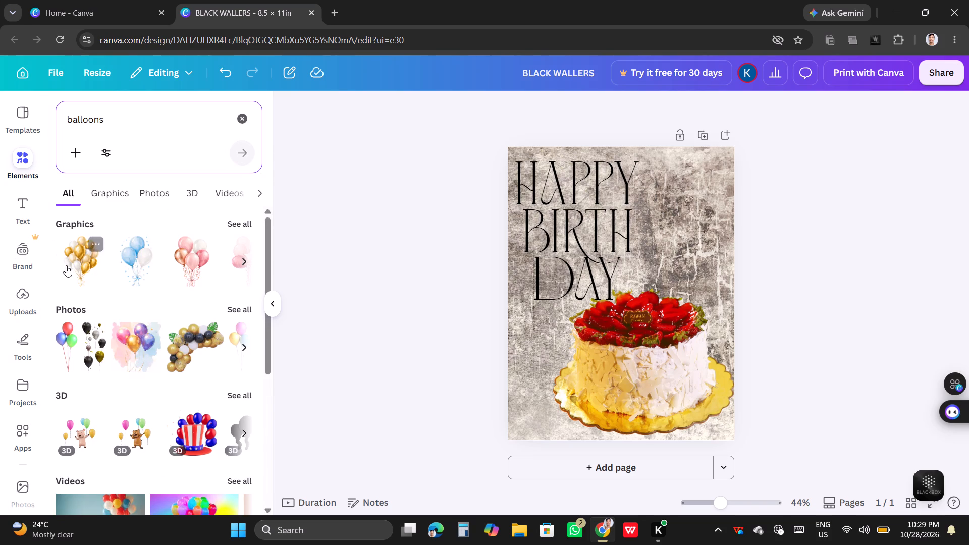
left_click(90, 256)
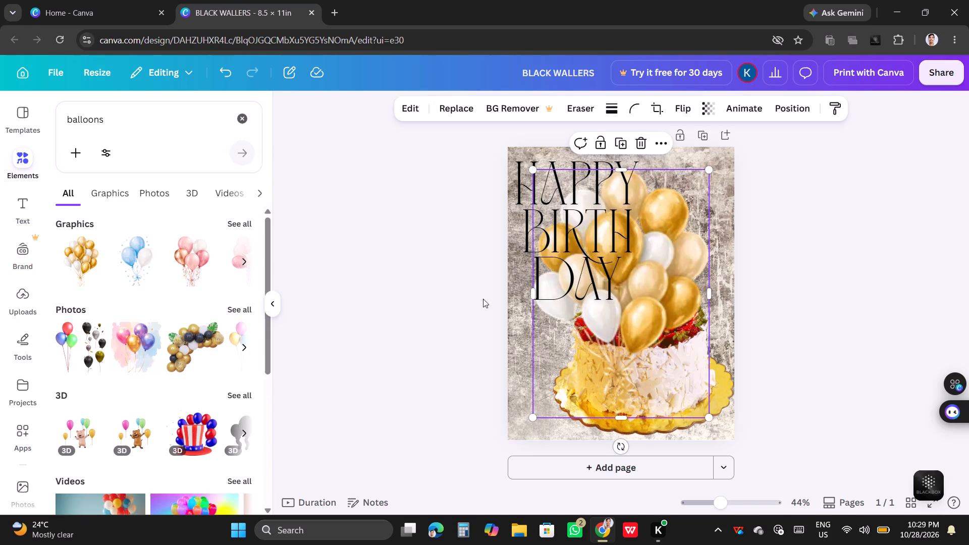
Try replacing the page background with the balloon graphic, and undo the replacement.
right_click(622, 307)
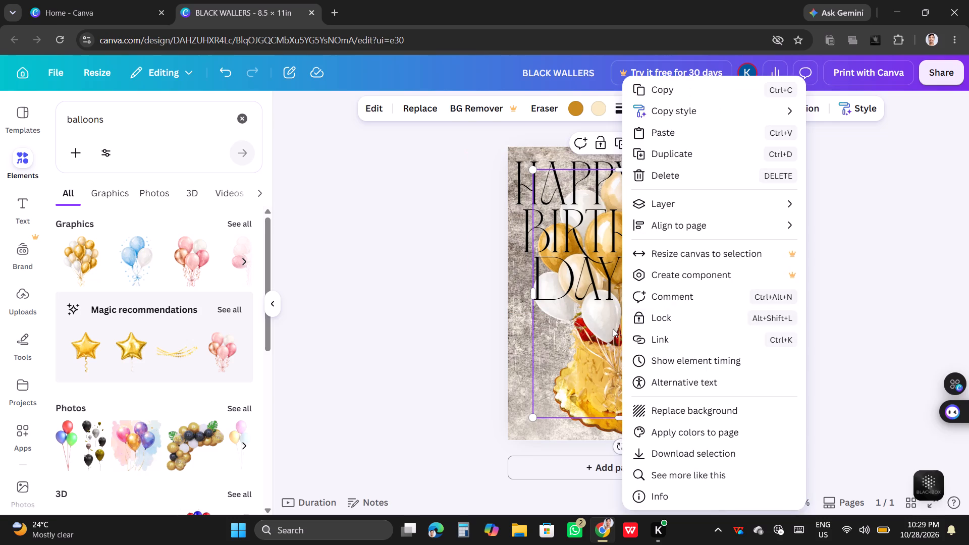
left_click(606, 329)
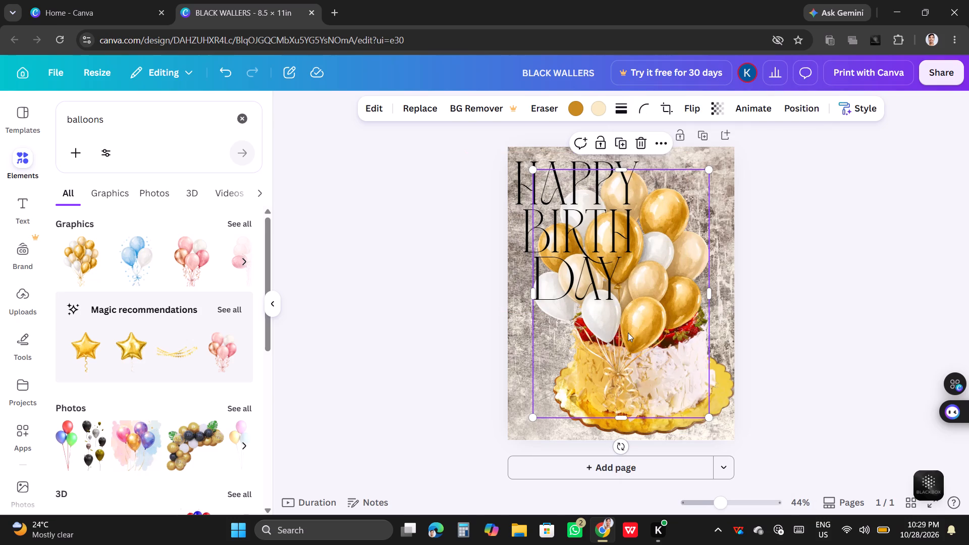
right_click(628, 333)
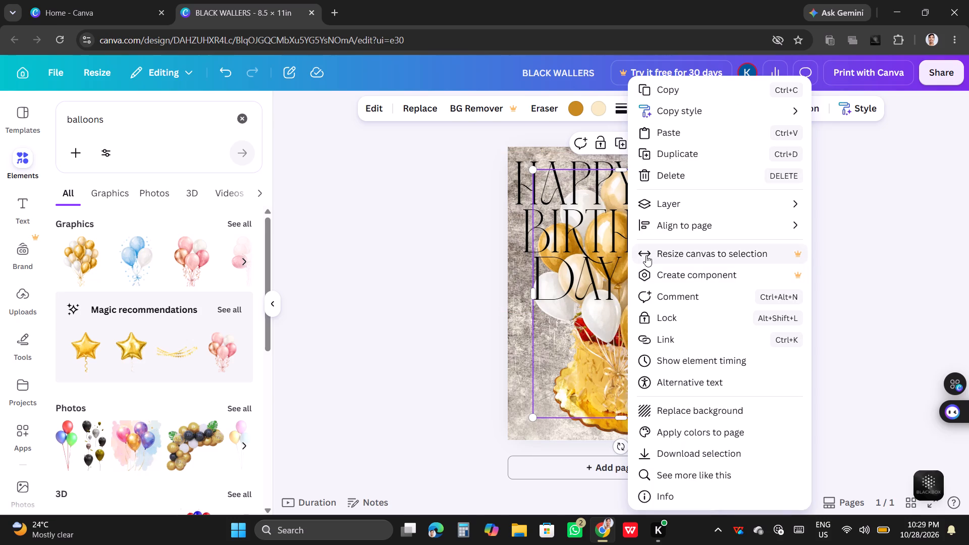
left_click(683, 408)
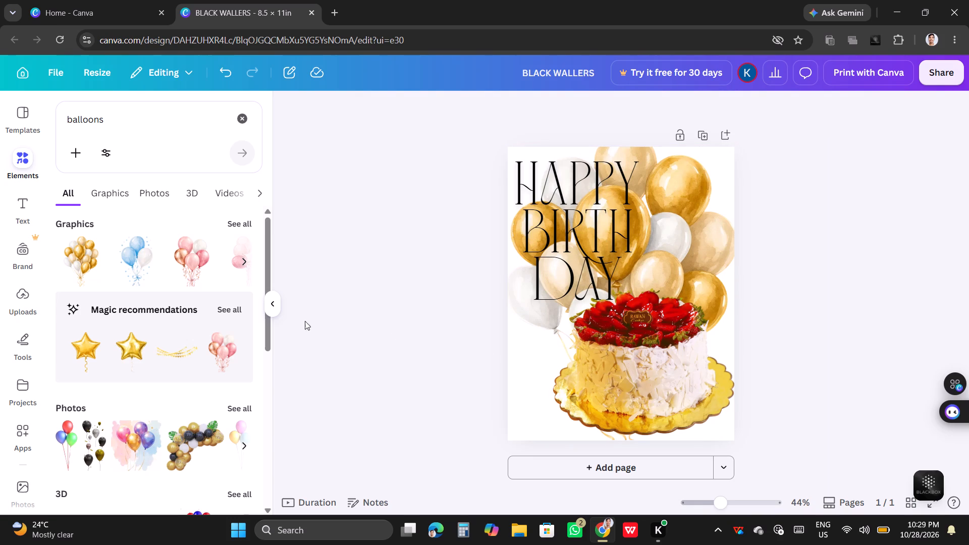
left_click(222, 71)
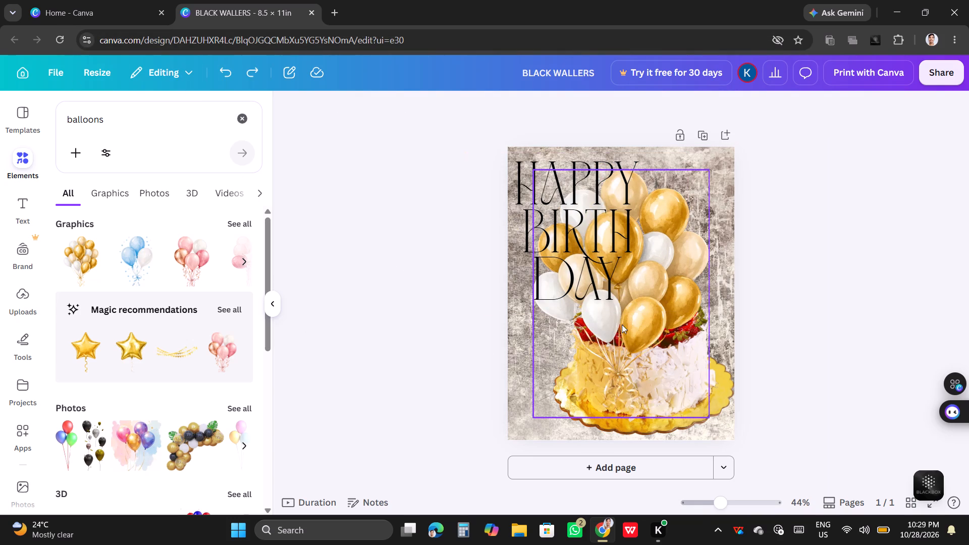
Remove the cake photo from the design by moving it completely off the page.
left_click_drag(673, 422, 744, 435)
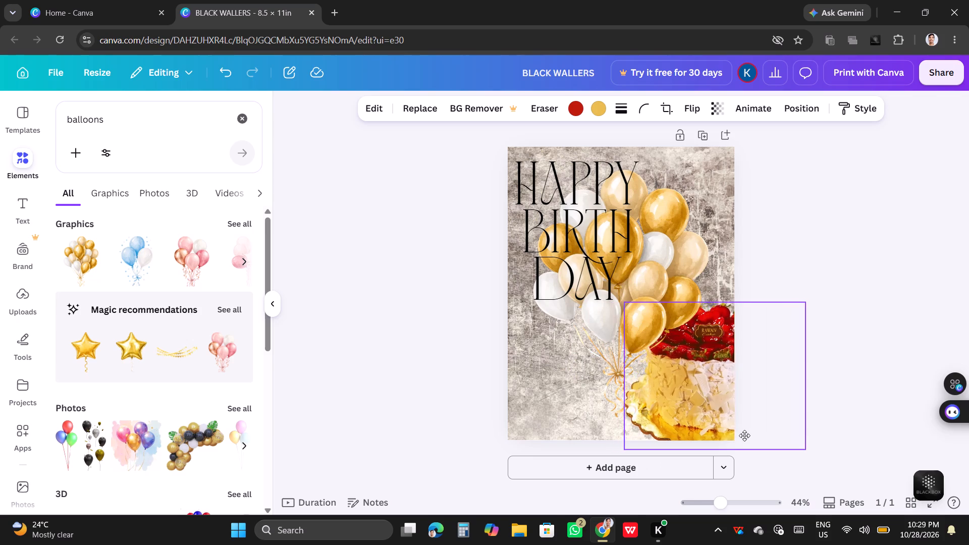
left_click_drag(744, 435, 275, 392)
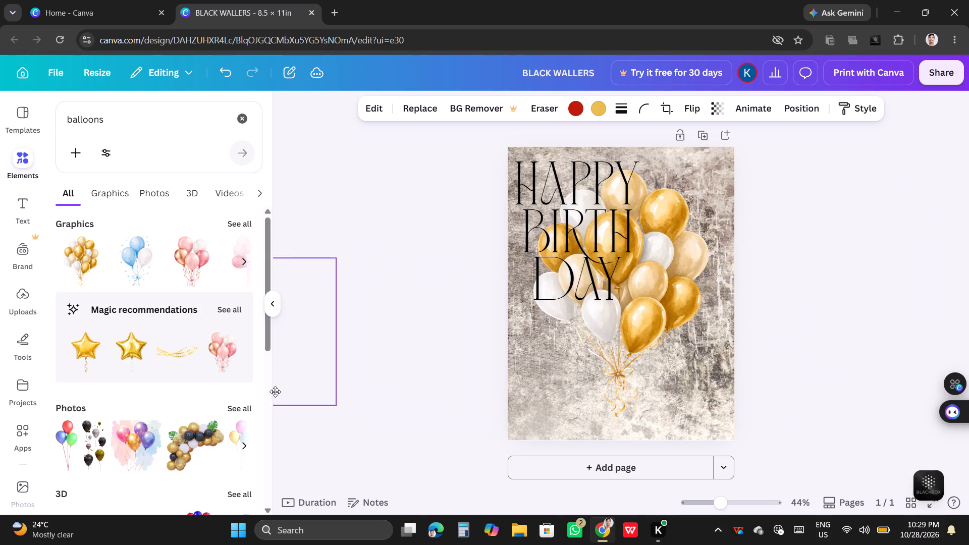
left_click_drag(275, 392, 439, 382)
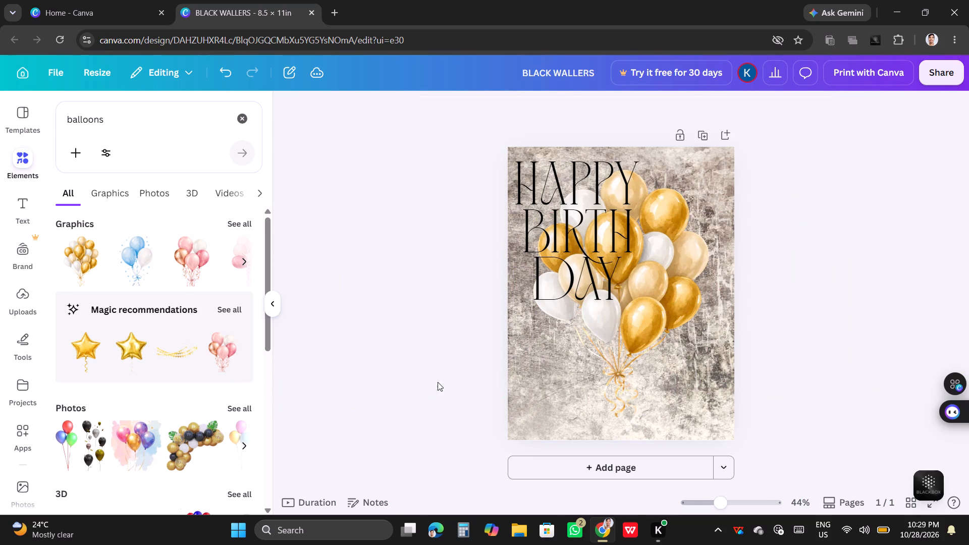
Find the strawberry-topped cake among the cake photos, add it again and place it at the page's lower right, in front of the balloons.
left_click(242, 117)
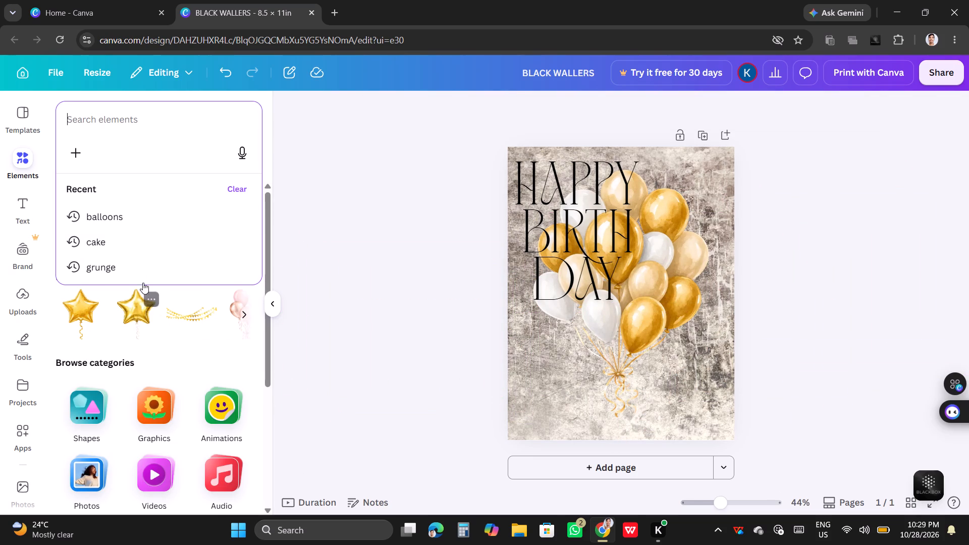
left_click(134, 239)
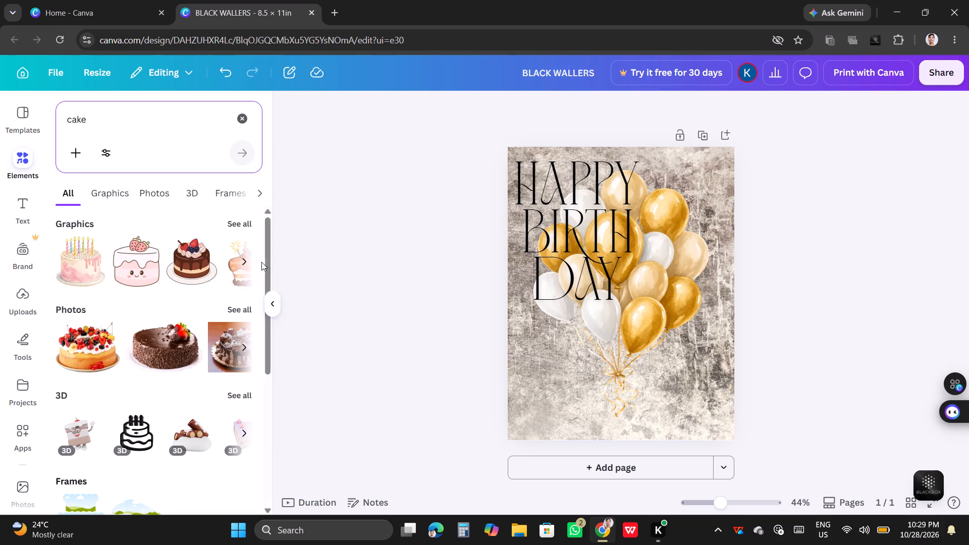
left_click(239, 304)
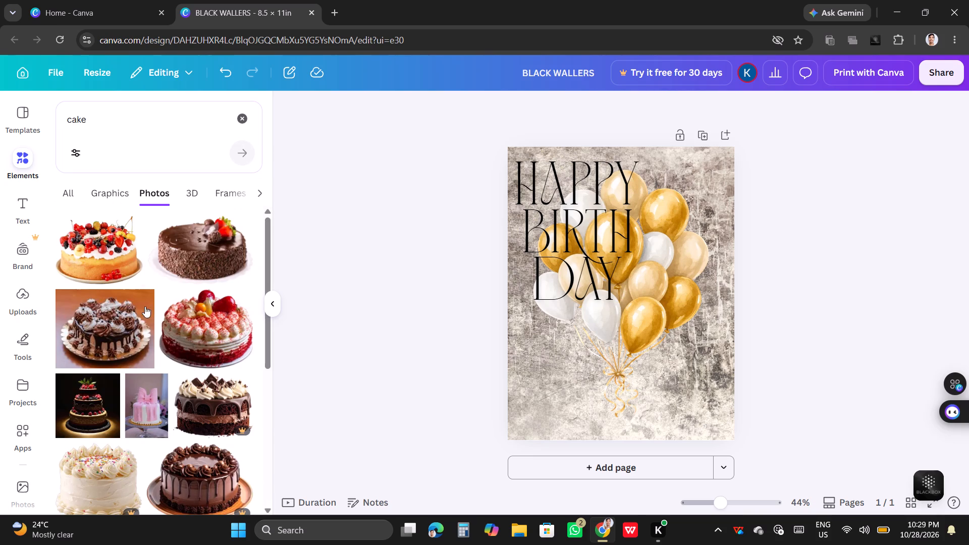
scroll(136, 304, "down", 3)
scroll(142, 356, "down", 8)
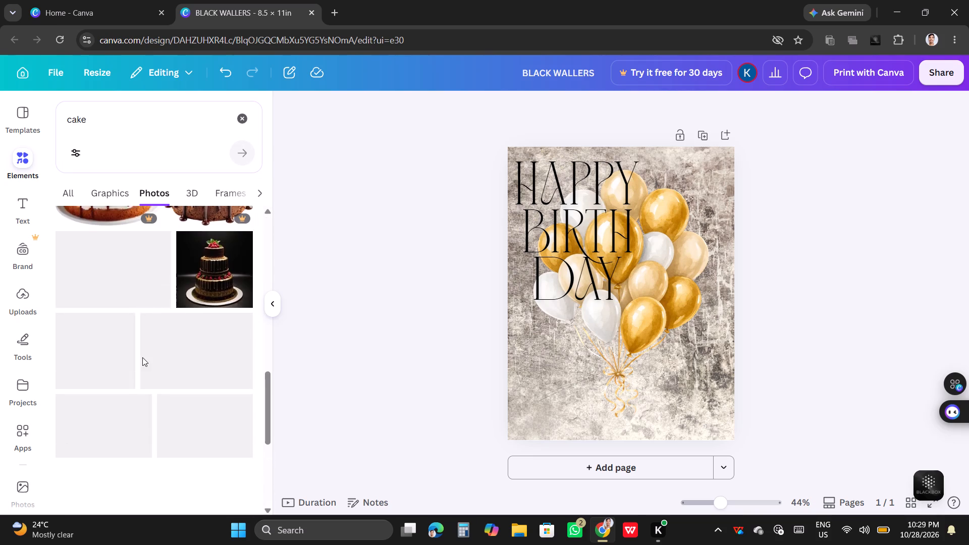
scroll(142, 357, "up", 3)
scroll(140, 362, "down", 2)
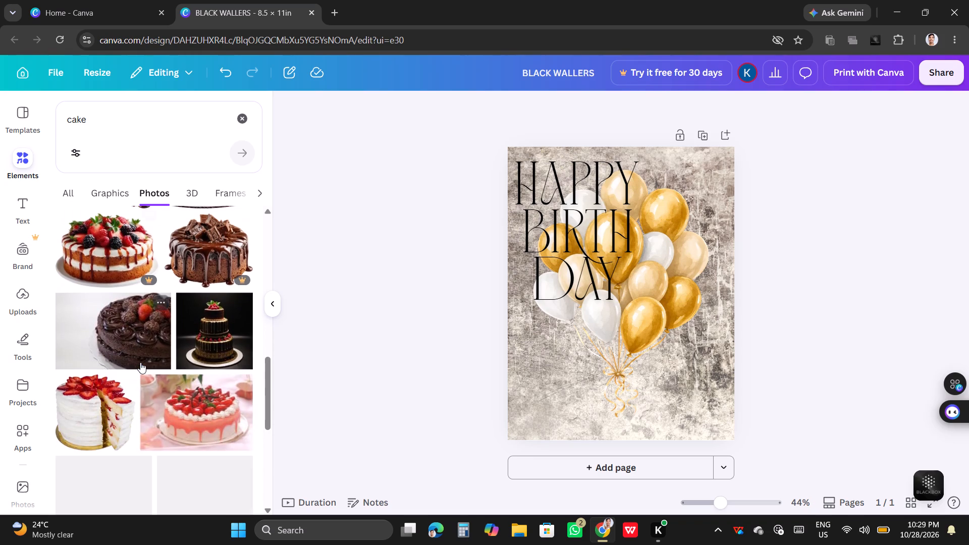
scroll(141, 363, "down", 5)
scroll(141, 363, "up", 8)
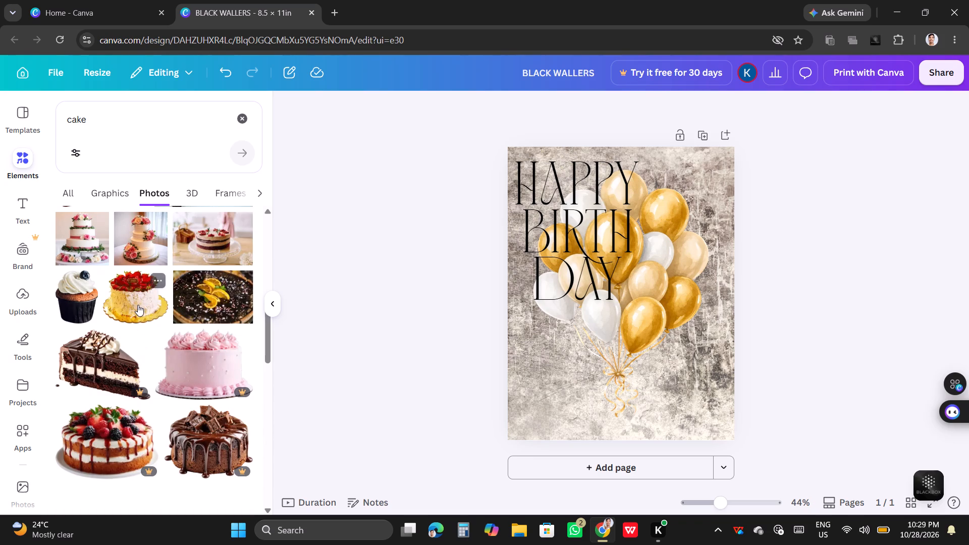
left_click(138, 305)
left_click_drag(598, 338, 637, 393)
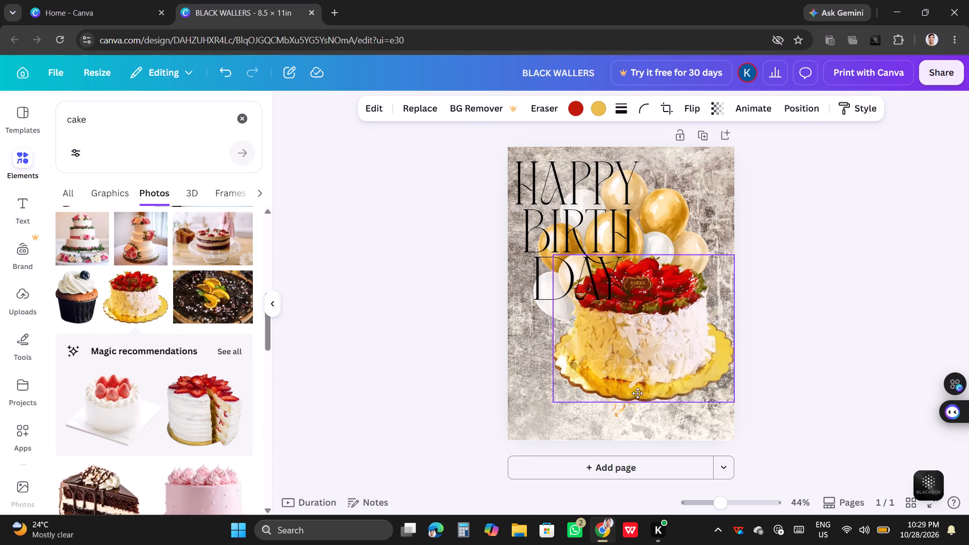
left_click_drag(637, 393, 626, 412)
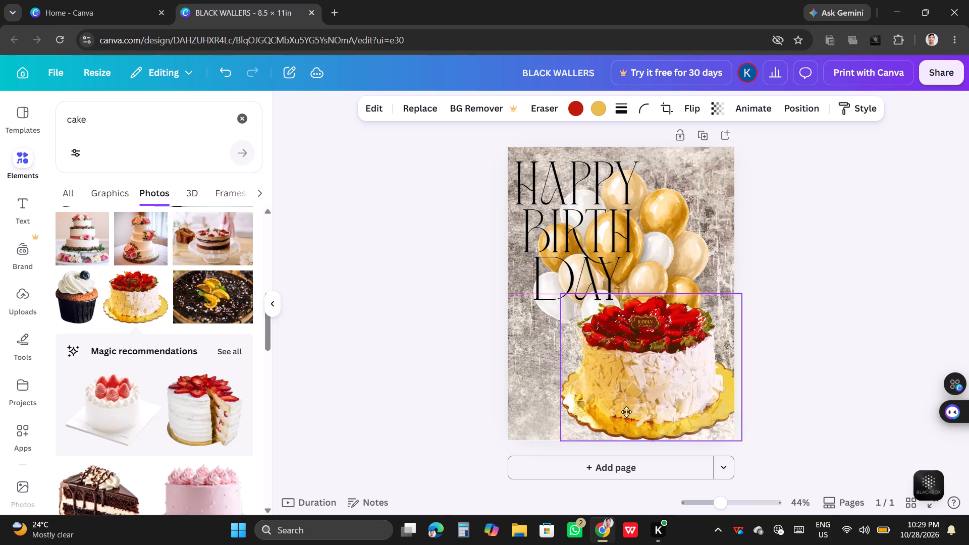
left_click_drag(626, 412, 625, 413)
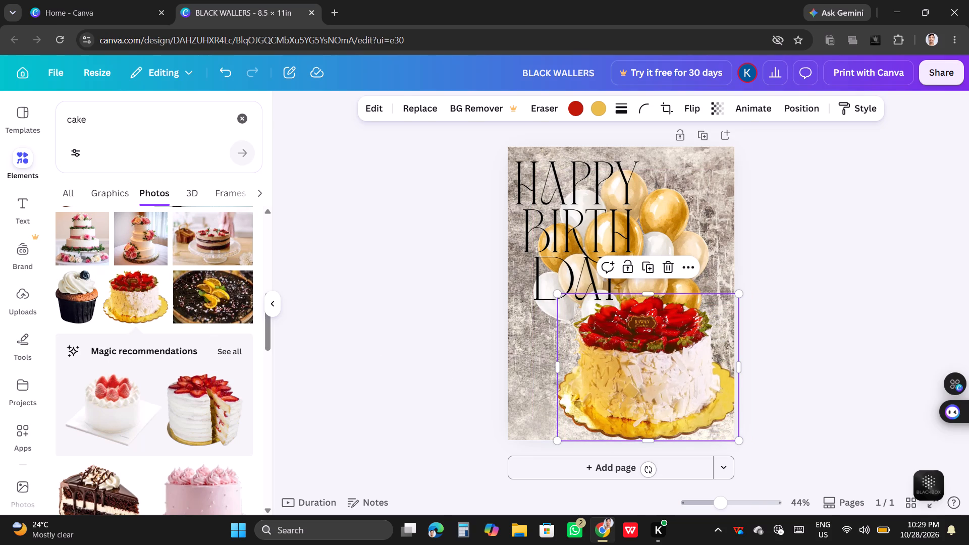
Find the basic heart shape in the elements library and add it to the page.
left_click(241, 118)
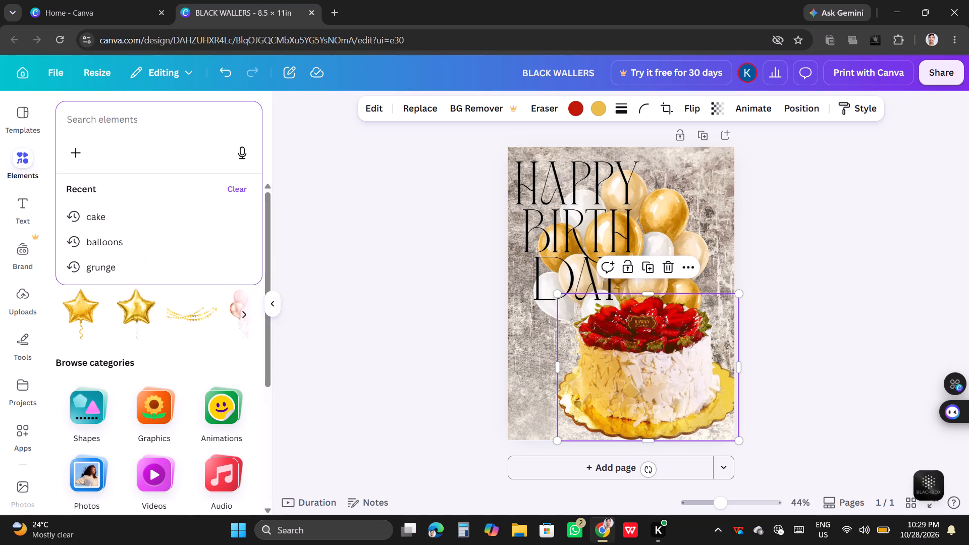
type("hea")
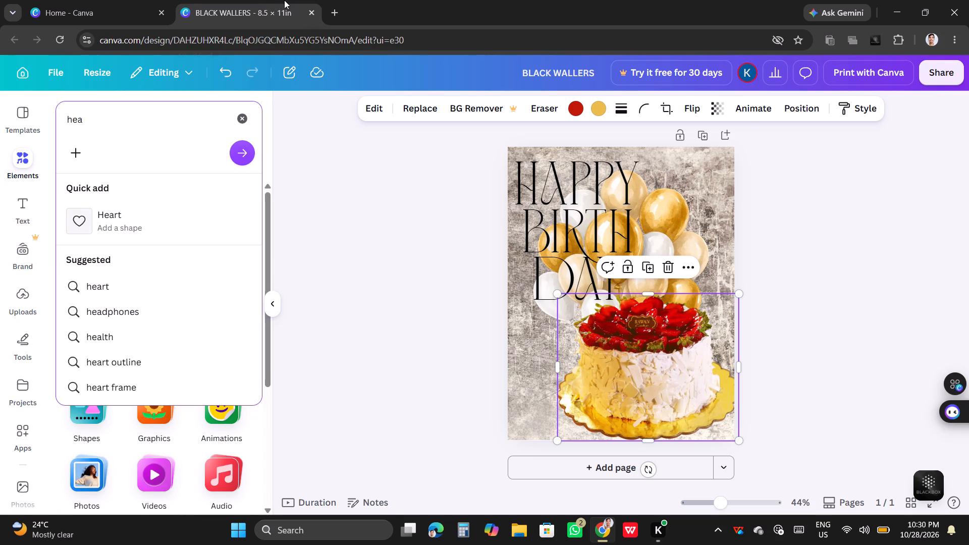
left_click(118, 223)
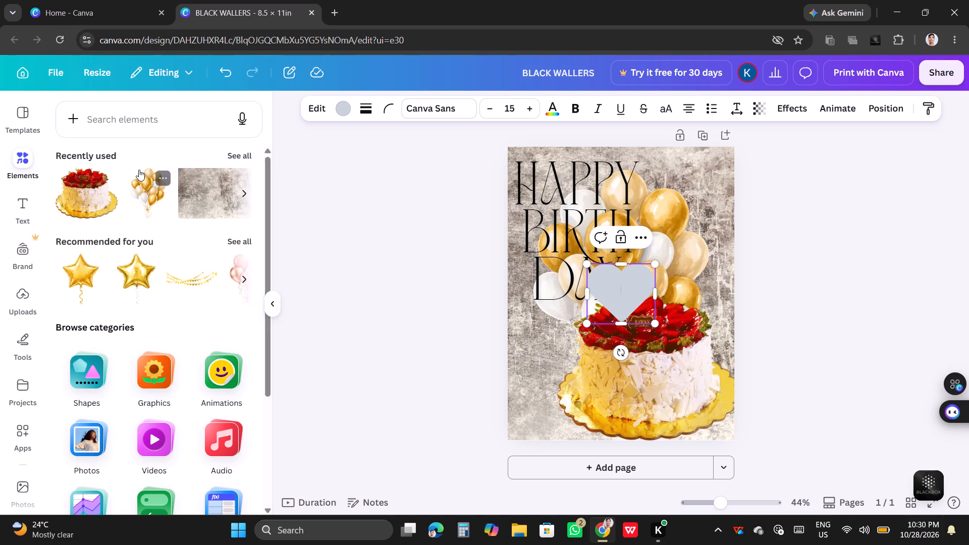
Search the elements library for "heart" and show all the matching heart shapes.
left_click(142, 125)
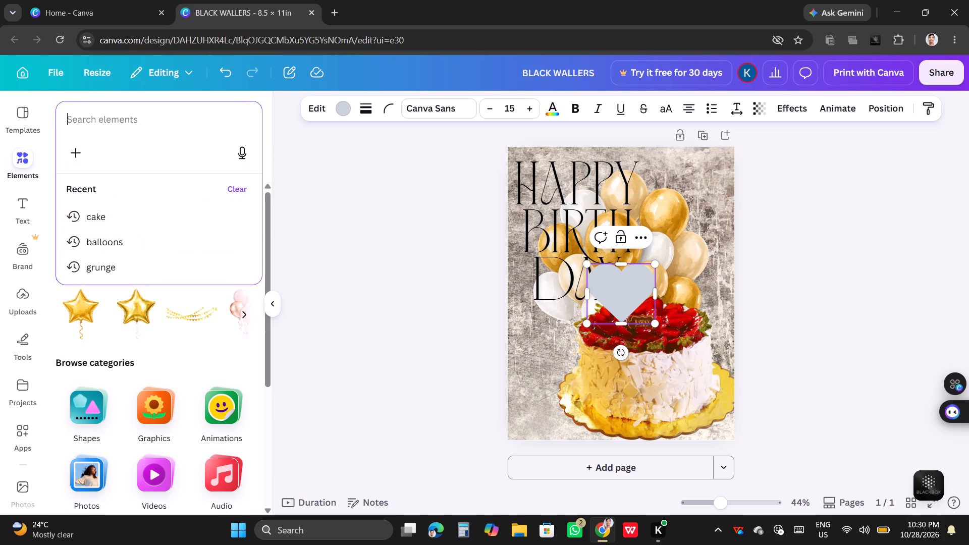
type("hear")
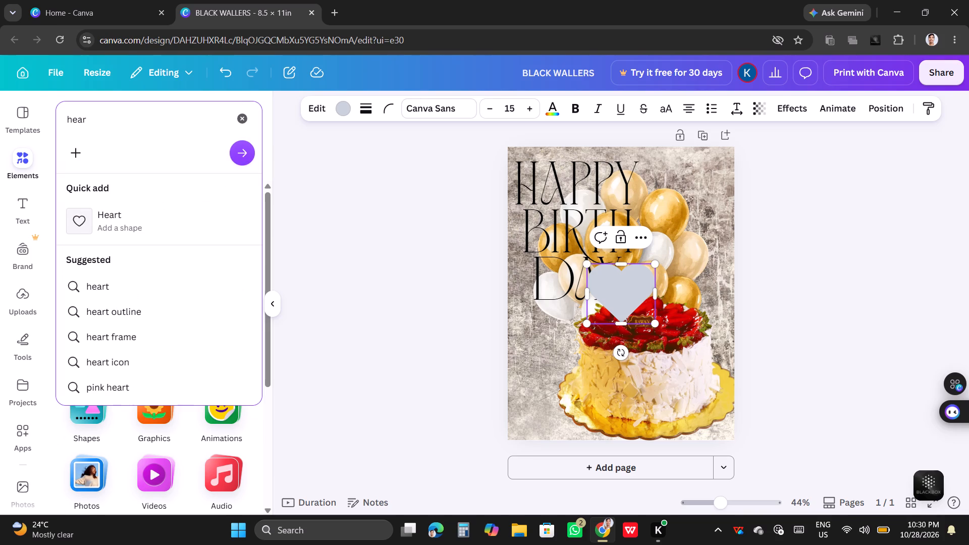
key("t")
key("Return")
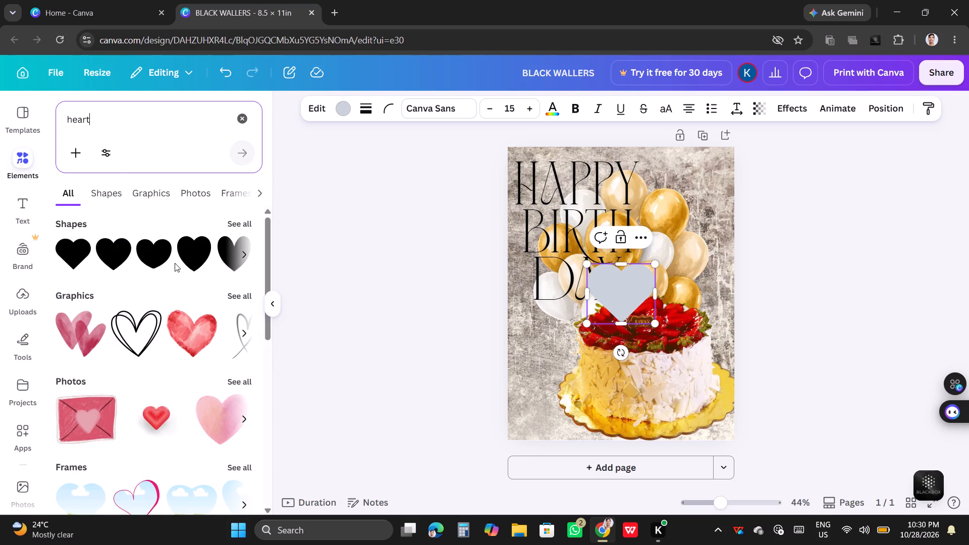
left_click(247, 250)
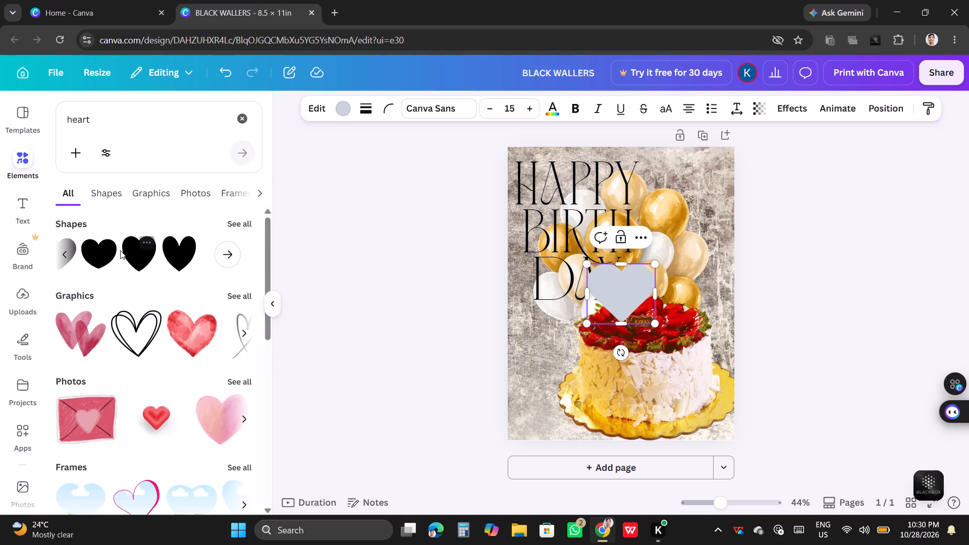
left_click(245, 217)
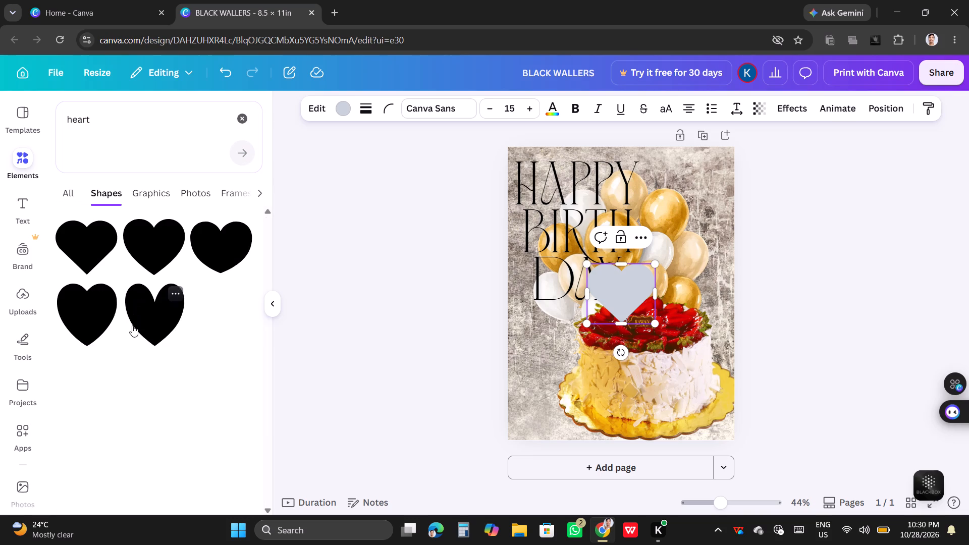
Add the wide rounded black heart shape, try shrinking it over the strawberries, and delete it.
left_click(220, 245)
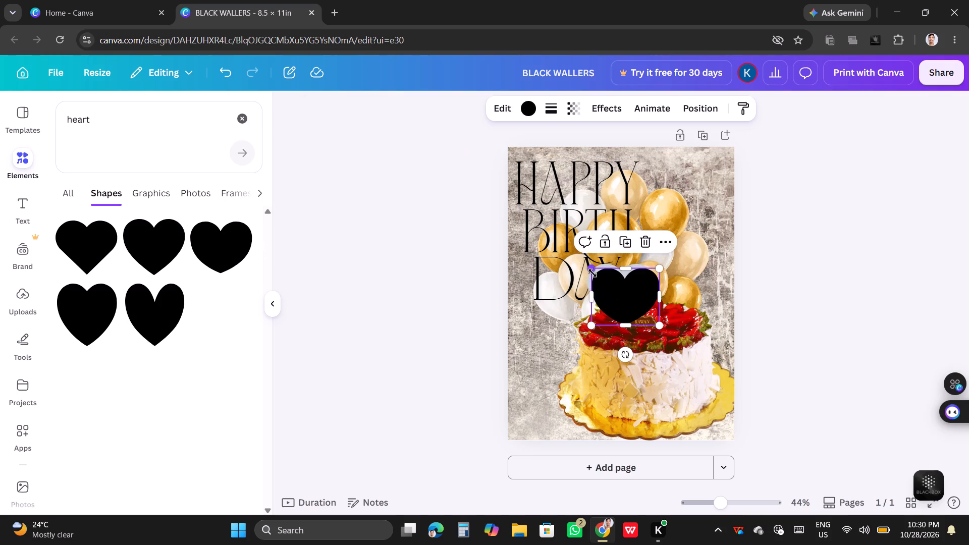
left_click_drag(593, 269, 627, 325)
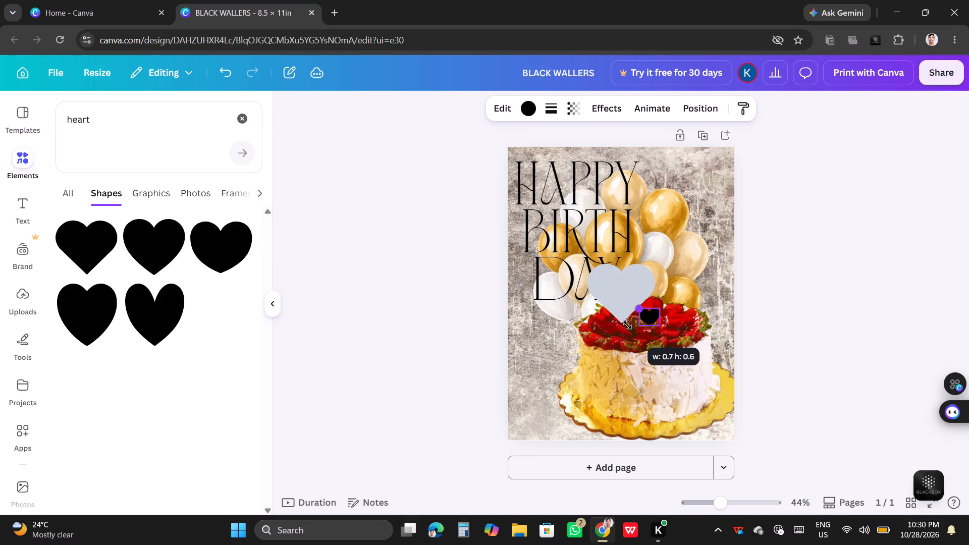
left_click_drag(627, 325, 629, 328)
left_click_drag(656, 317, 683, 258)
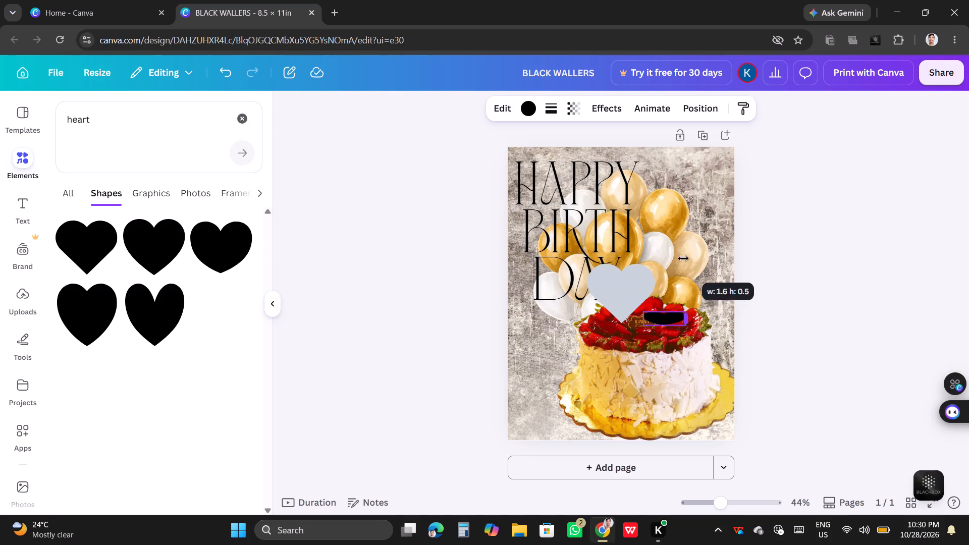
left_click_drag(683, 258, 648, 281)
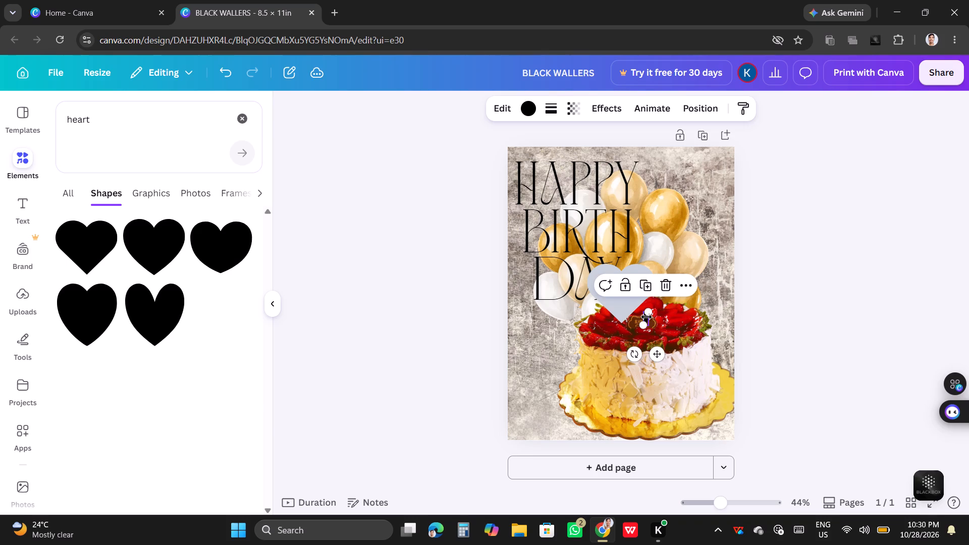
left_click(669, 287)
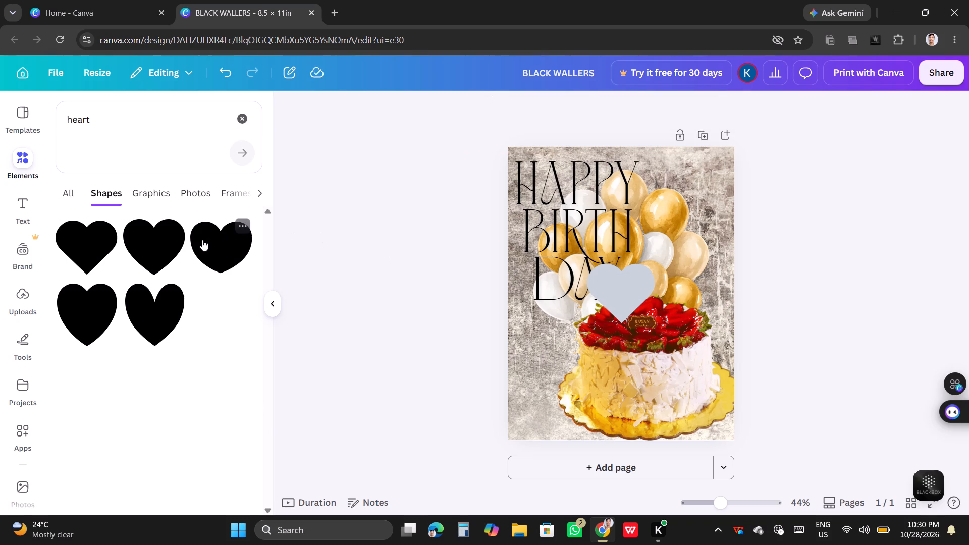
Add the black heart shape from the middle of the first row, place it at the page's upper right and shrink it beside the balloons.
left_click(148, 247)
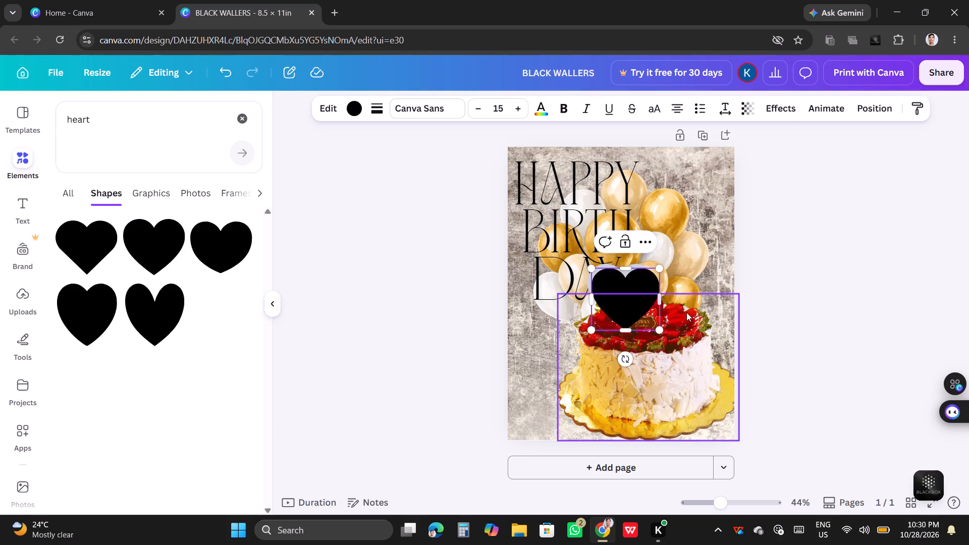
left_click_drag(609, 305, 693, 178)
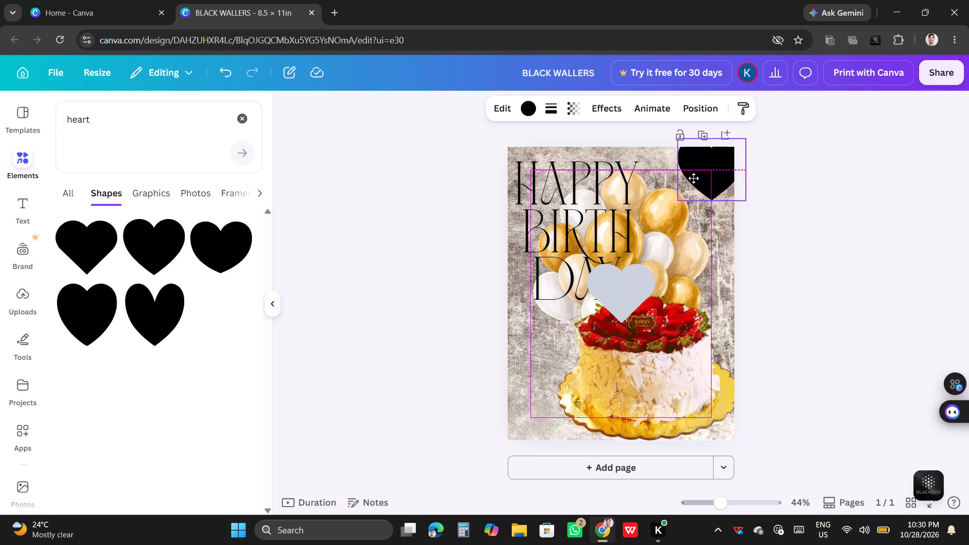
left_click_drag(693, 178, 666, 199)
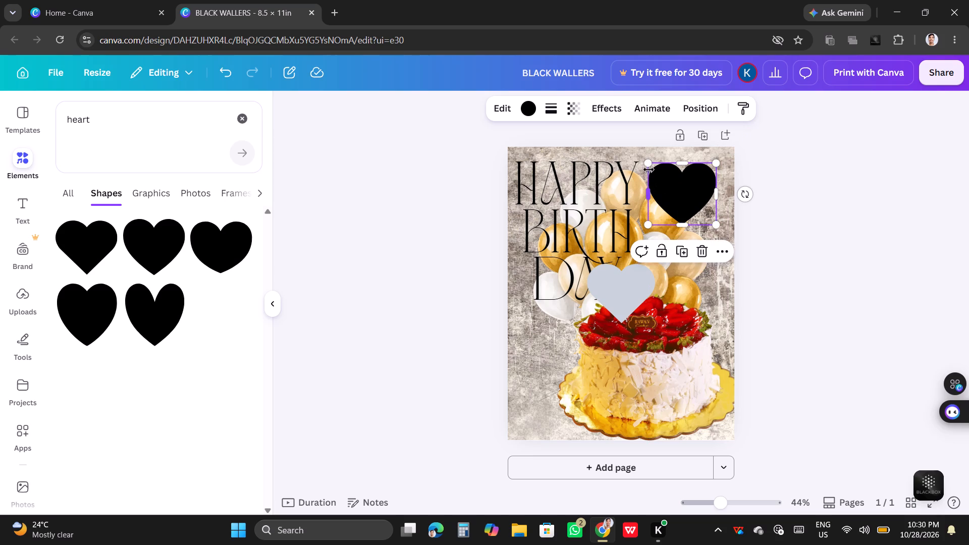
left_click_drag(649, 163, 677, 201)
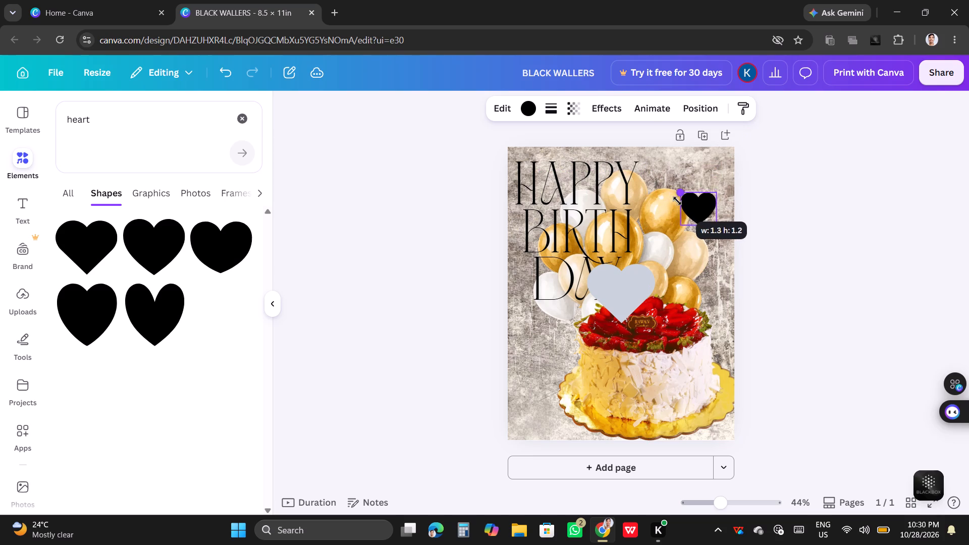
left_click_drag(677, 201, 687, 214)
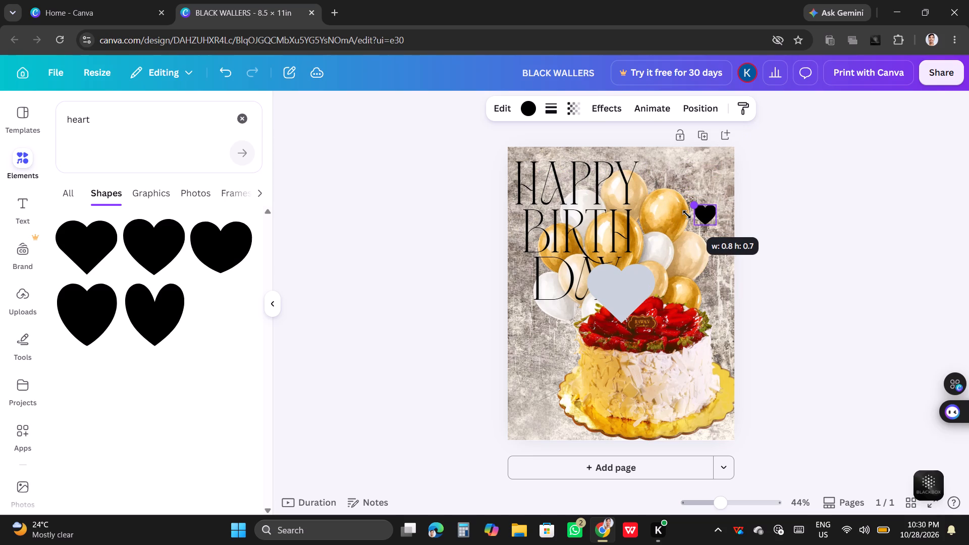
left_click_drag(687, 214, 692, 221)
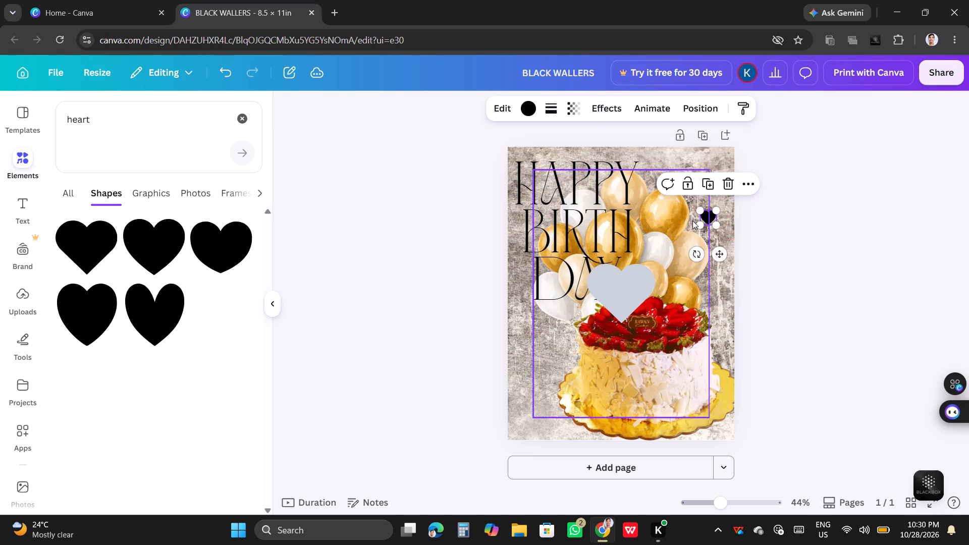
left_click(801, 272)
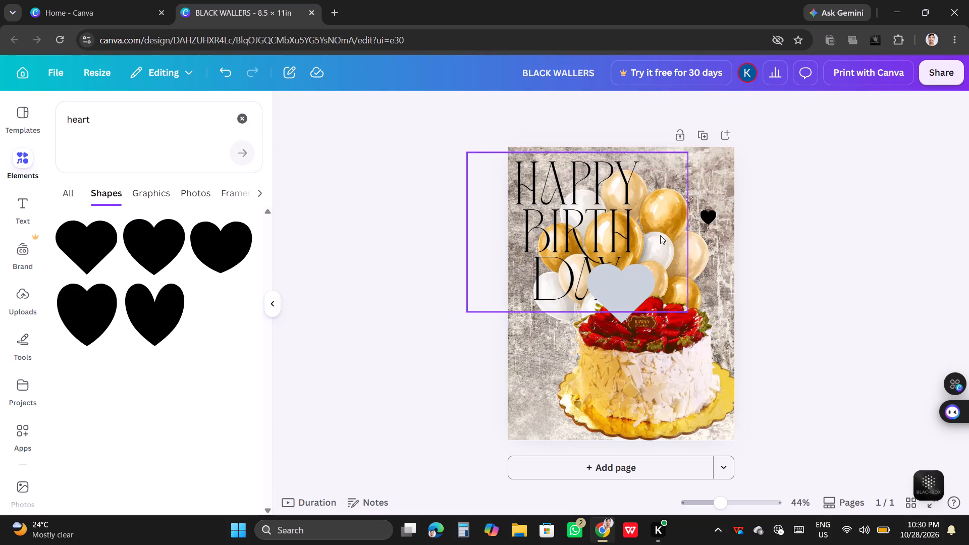
Add the hand-drawn double-outline heart from the heart graphics, shrink it and place it in the page's upper-right corner.
left_click(140, 187)
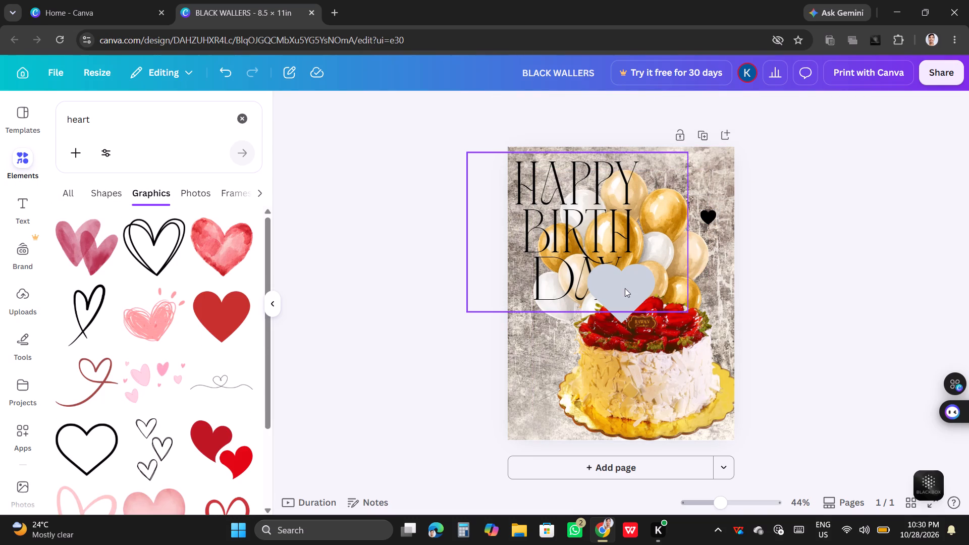
left_click(154, 257)
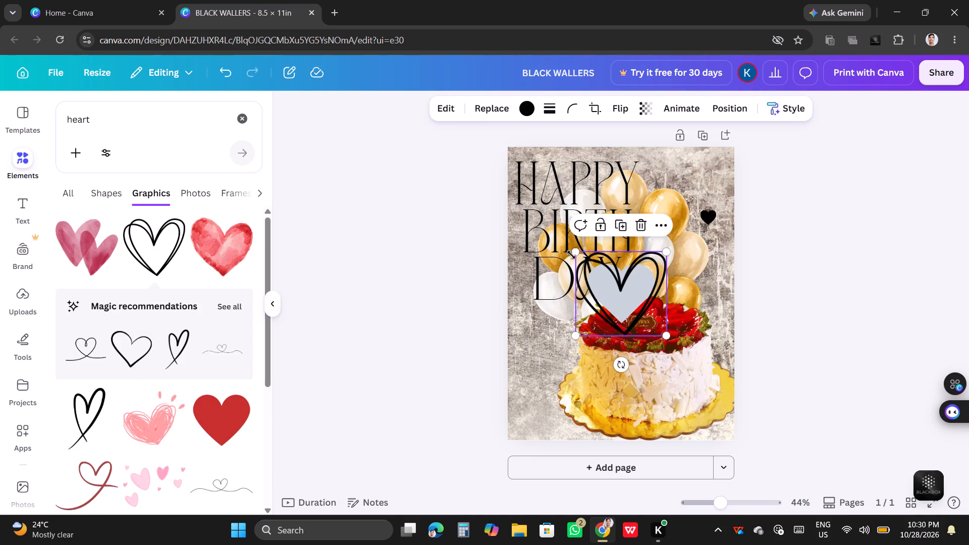
left_click_drag(579, 253, 625, 312)
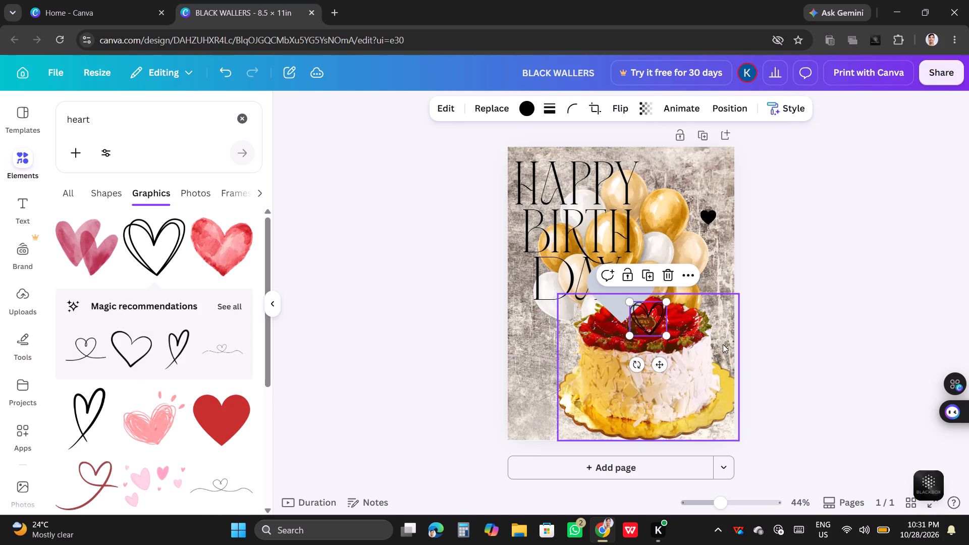
left_click_drag(651, 318, 686, 229)
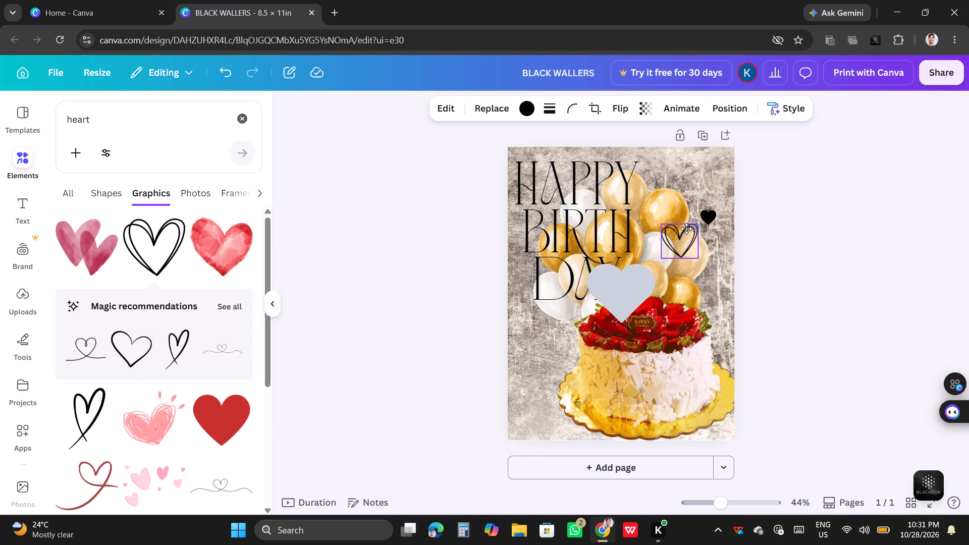
left_click_drag(686, 229, 710, 182)
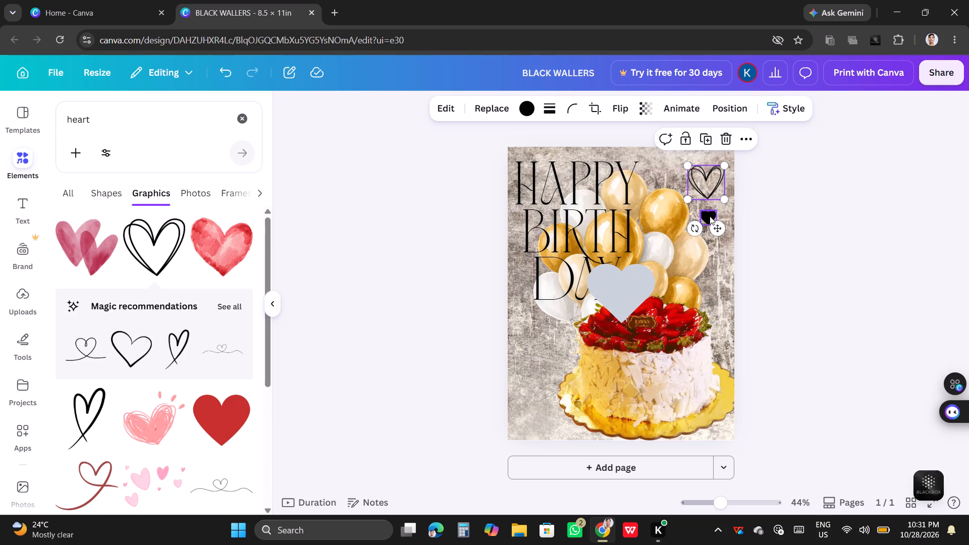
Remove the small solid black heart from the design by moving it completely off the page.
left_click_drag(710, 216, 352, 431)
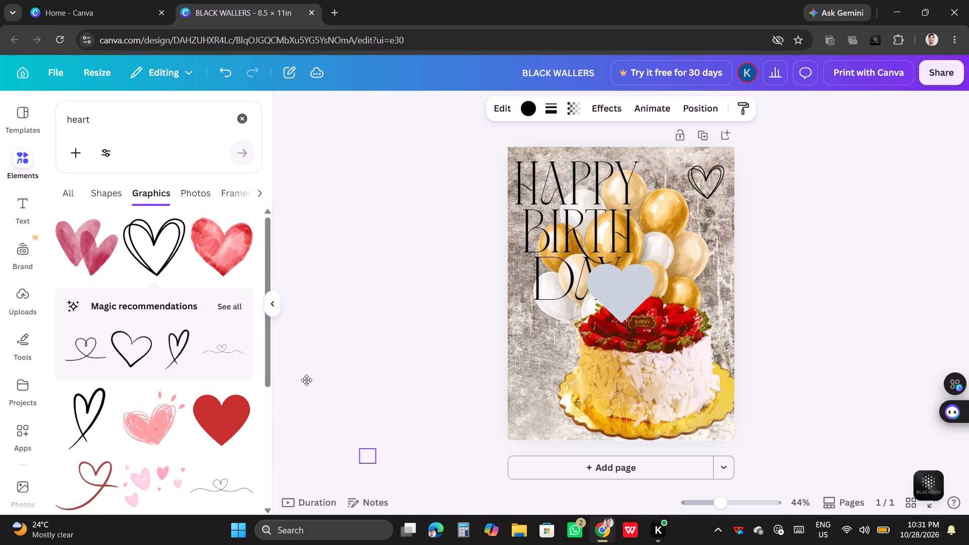
Find the graphic of three hand-drawn outlined hearts, add it and place it in the page's lower-left corner.
scroll(199, 369, "down", 6)
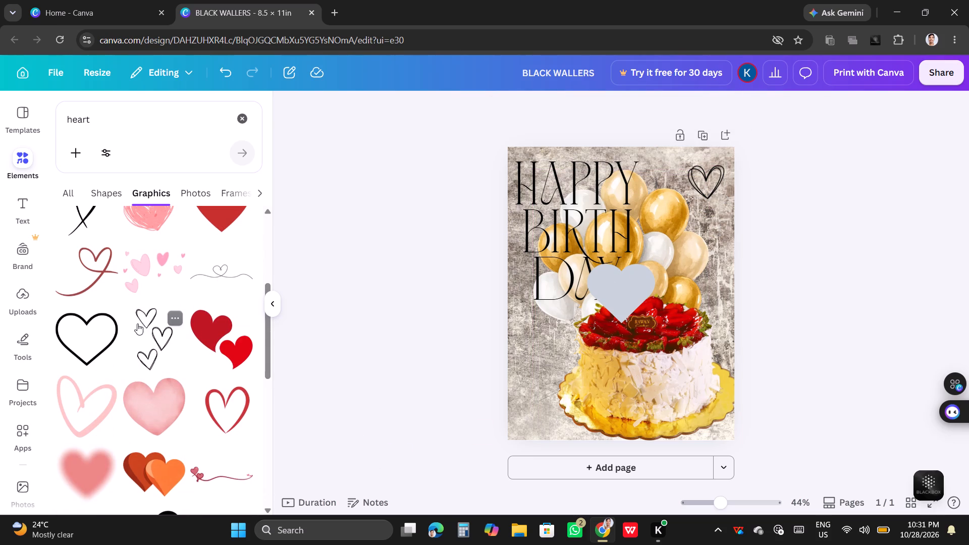
left_click(146, 336)
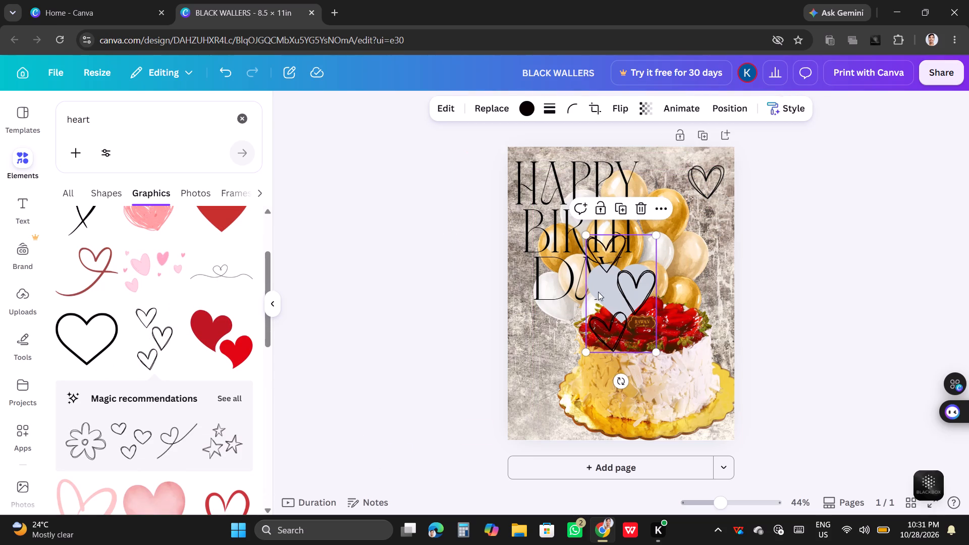
left_click_drag(618, 284, 542, 365)
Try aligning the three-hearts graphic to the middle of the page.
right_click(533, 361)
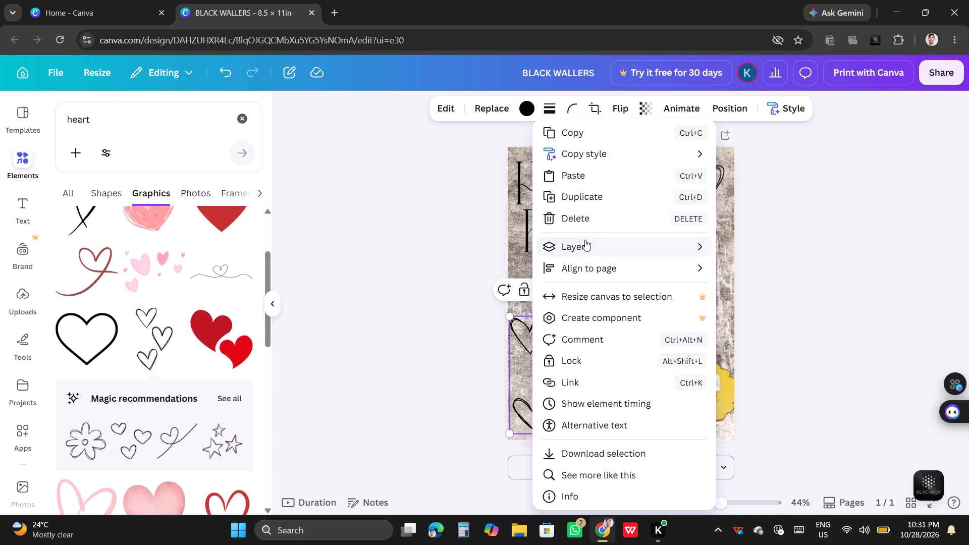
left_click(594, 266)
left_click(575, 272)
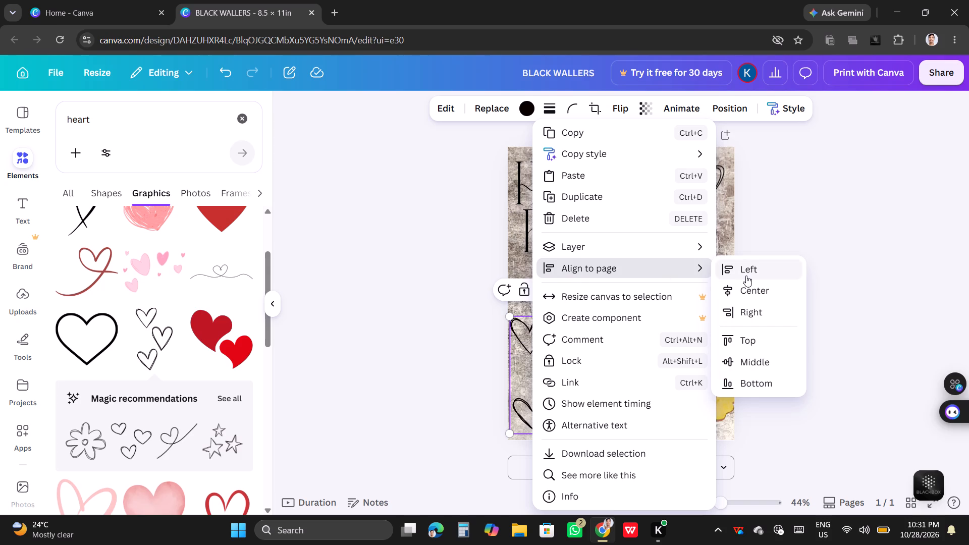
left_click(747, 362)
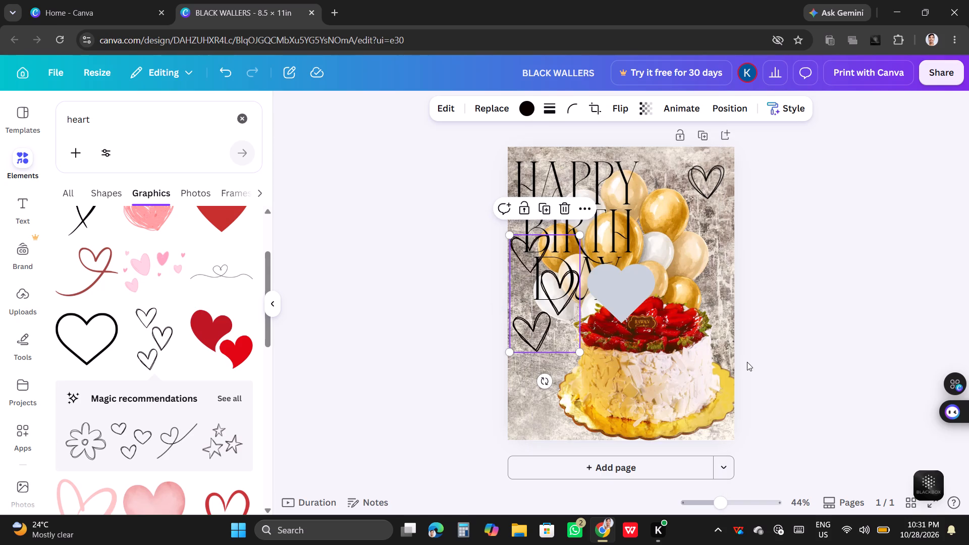
Move the three-hearts graphic down to the page's lower left, beside the cake.
left_click_drag(543, 334, 555, 385)
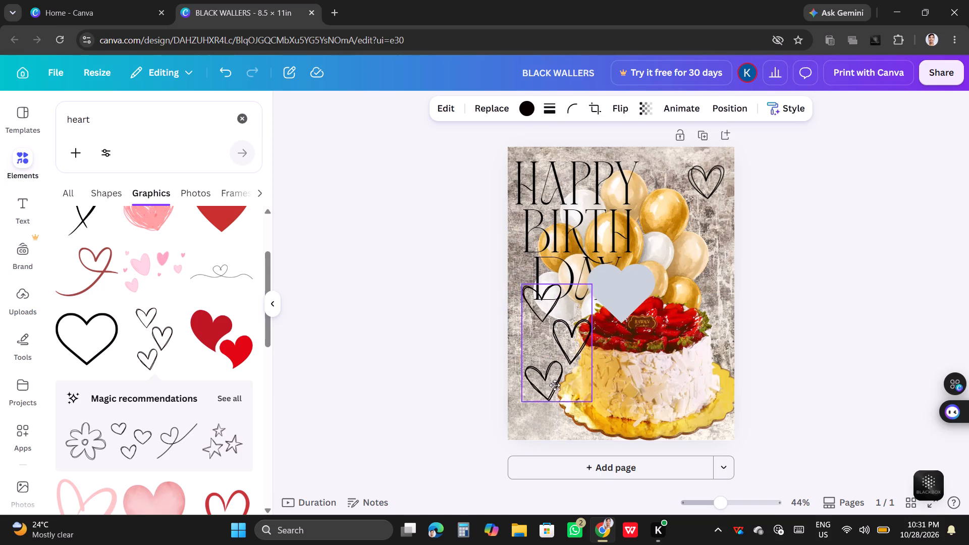
left_click_drag(555, 385, 548, 419)
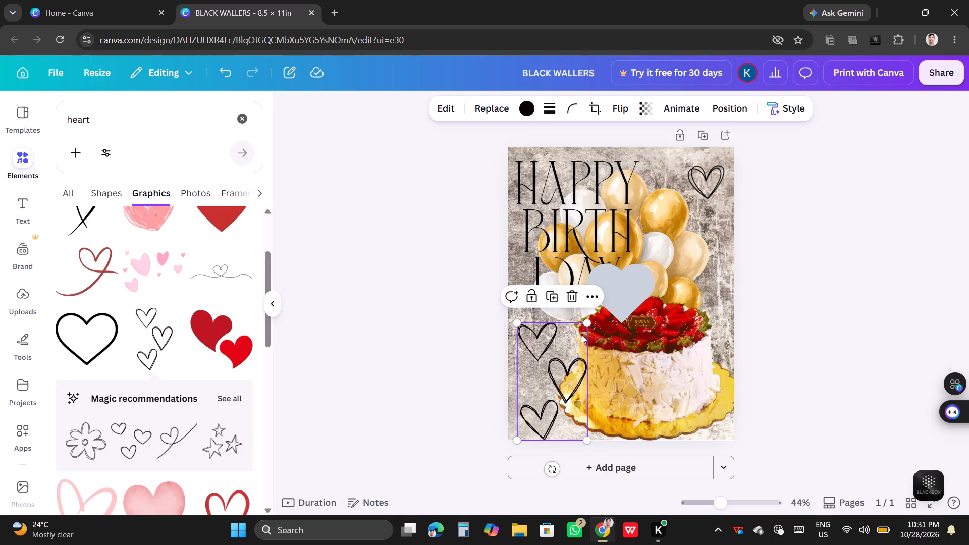
Duplicate the three-hearts graphic and place the copy over the cake's lower part, running off the page's bottom edge.
left_click(554, 293)
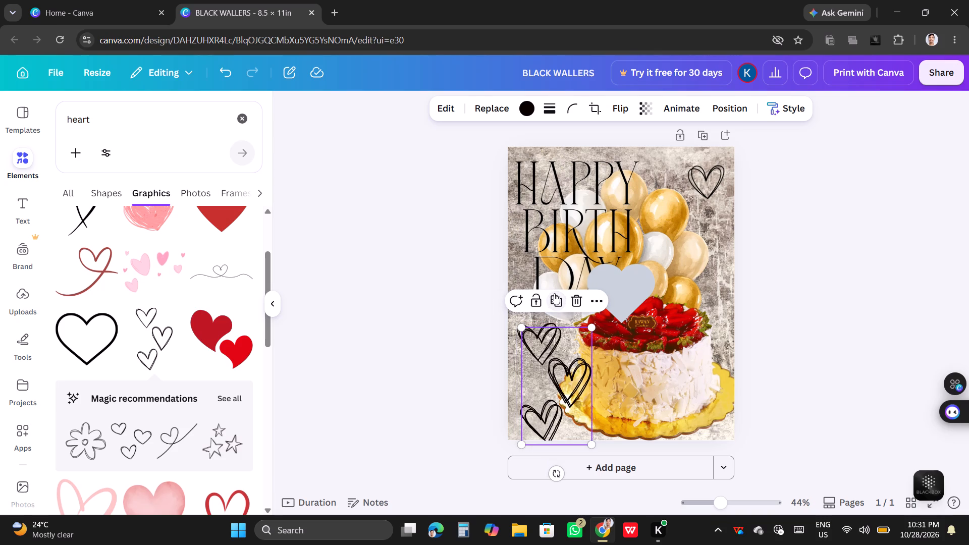
left_click_drag(561, 388, 623, 369)
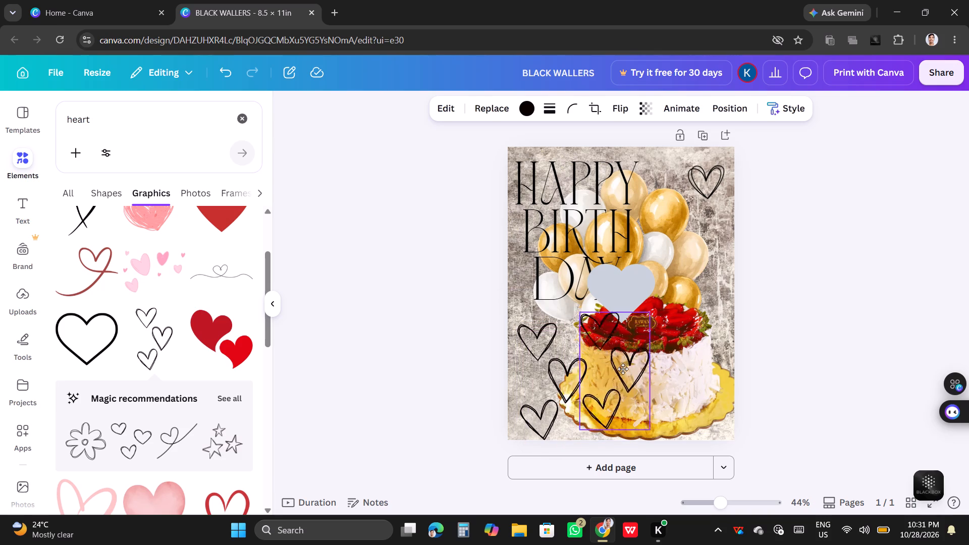
left_click_drag(623, 369, 716, 246)
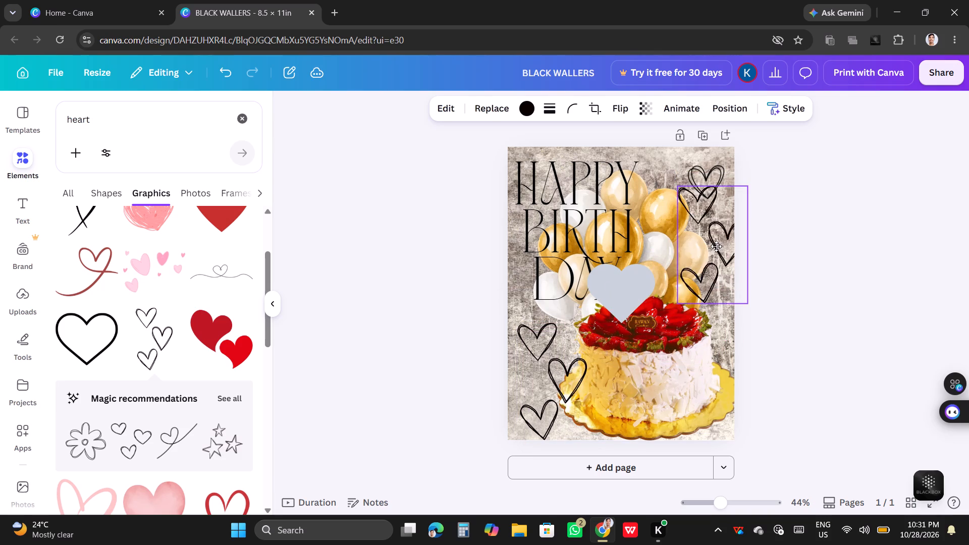
left_click_drag(716, 246, 658, 267)
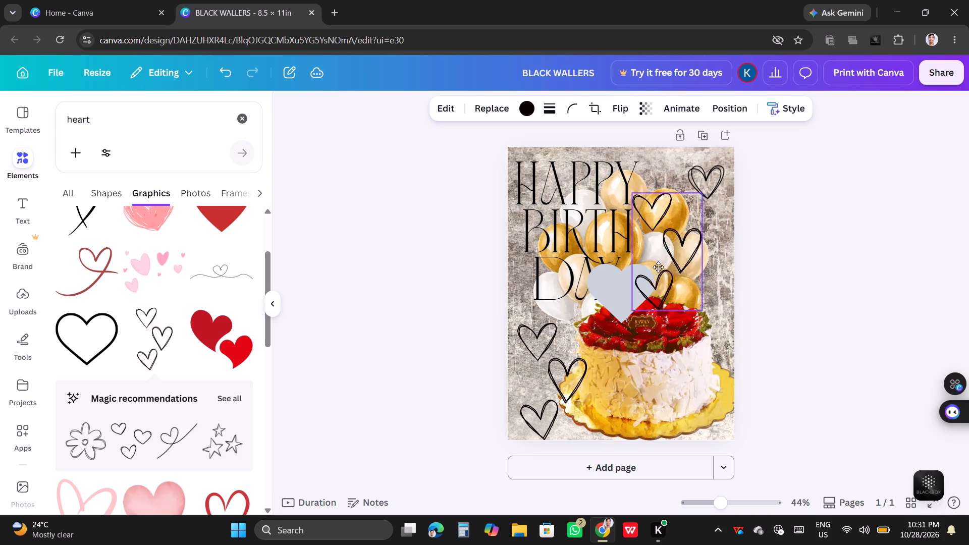
left_click_drag(658, 267, 620, 437)
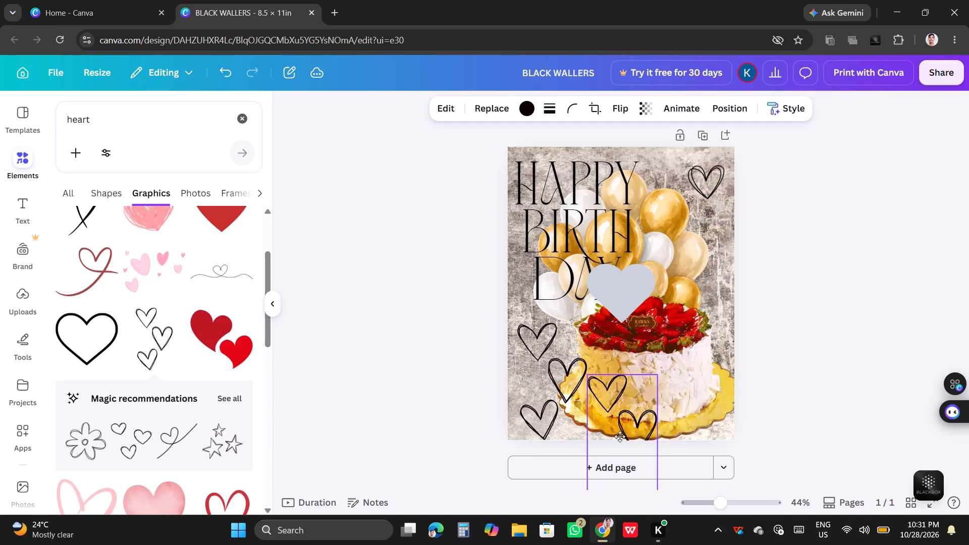
left_click_drag(620, 437, 612, 437)
Delete the solid grey-blue heart sitting between the birthday text and the cake.
left_click(637, 288)
left_click(638, 237)
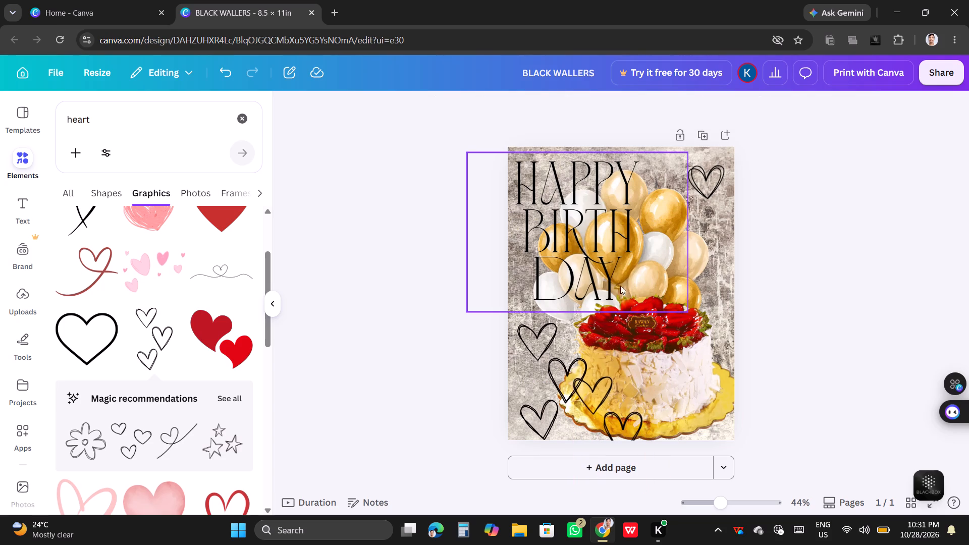
left_click(654, 278)
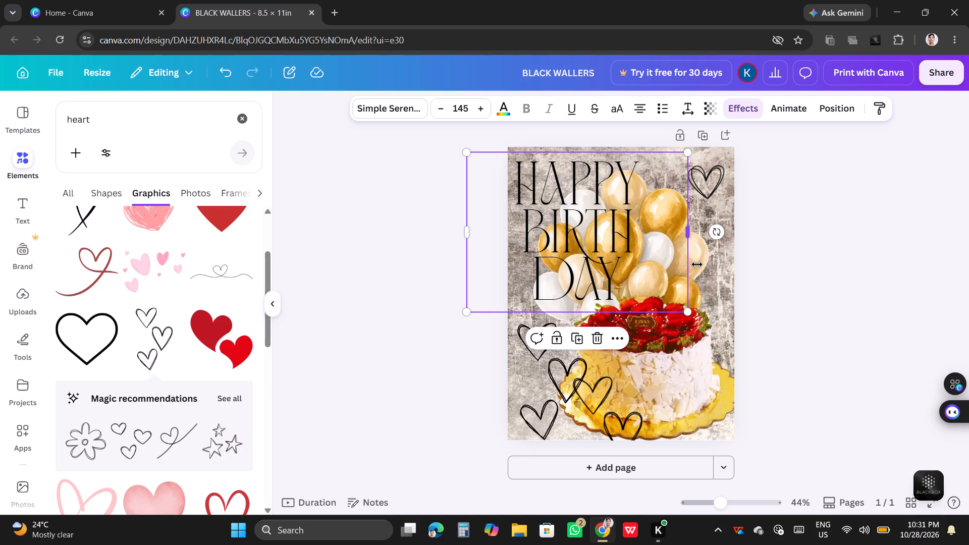
left_click(697, 264)
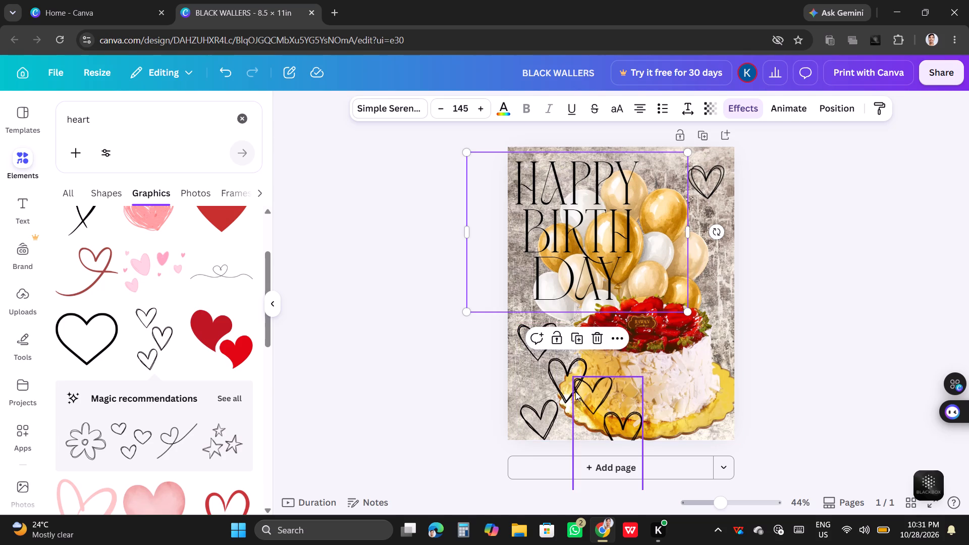
Move the original three-hearts graphic from the lower left to the page's upper-right edge, overlapping the single outlined heart beside the balloons.
left_click_drag(530, 417, 522, 385)
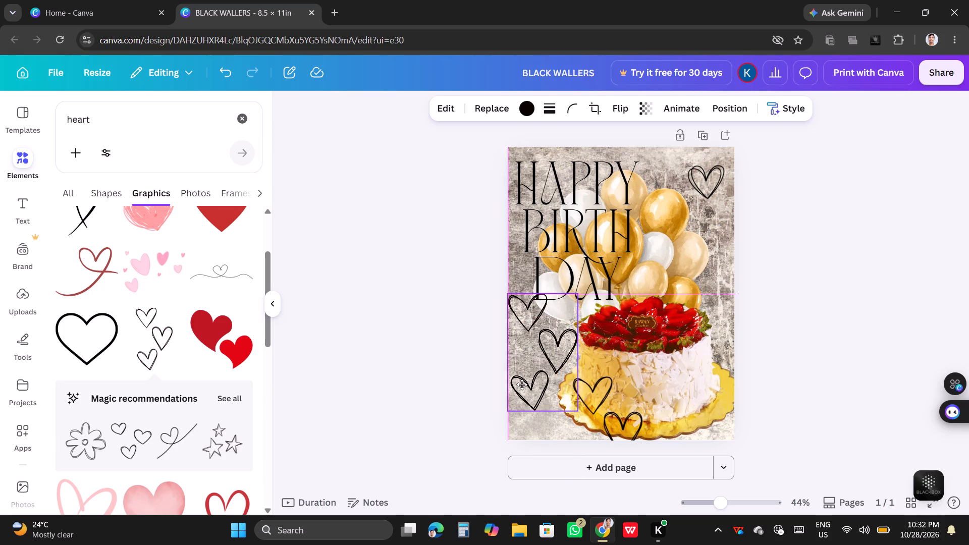
left_click_drag(522, 385, 523, 363)
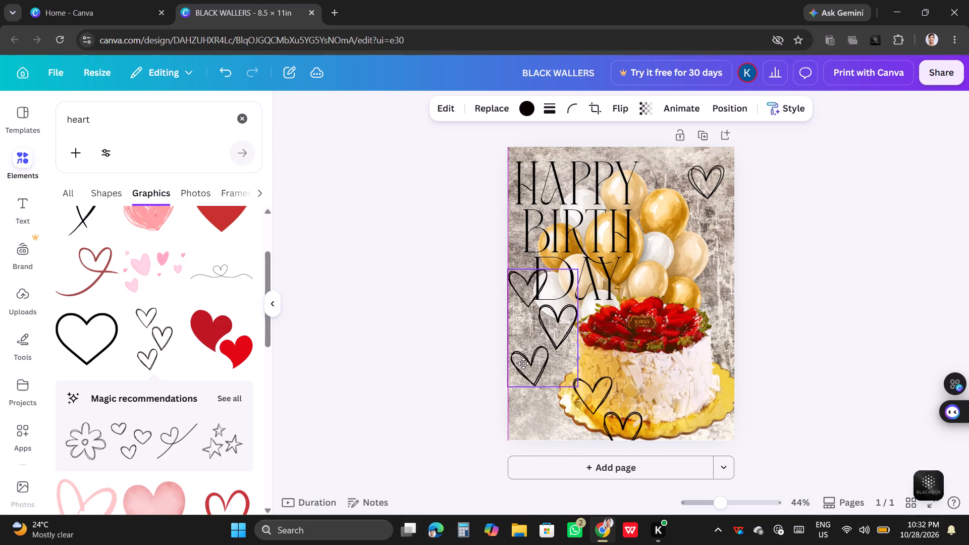
left_click_drag(523, 363, 678, 251)
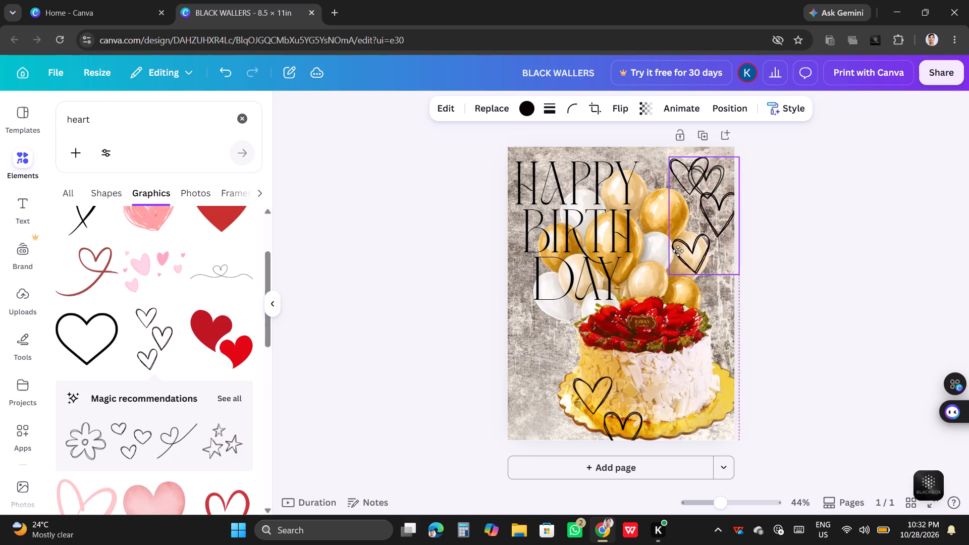
left_click_drag(678, 251, 689, 265)
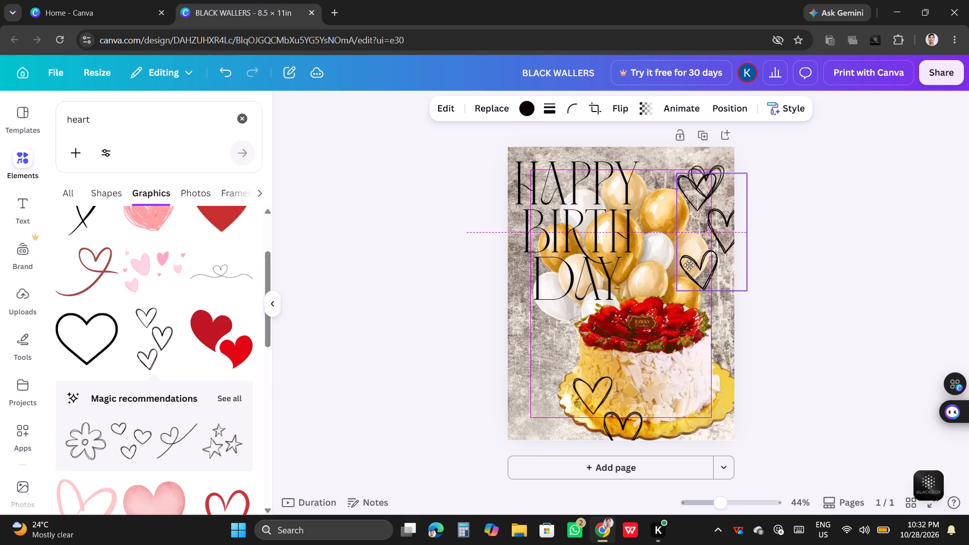
left_click_drag(689, 265, 696, 257)
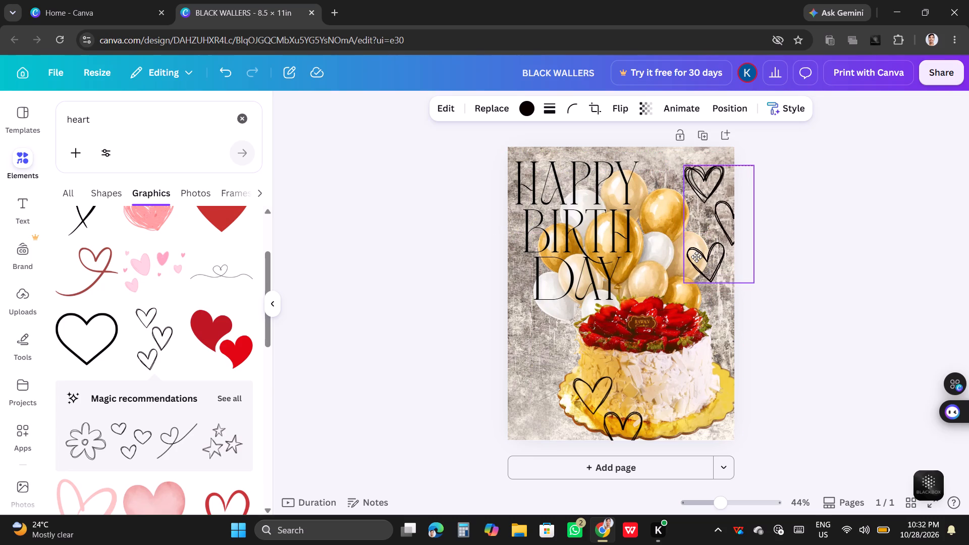
left_click_drag(696, 257, 698, 254)
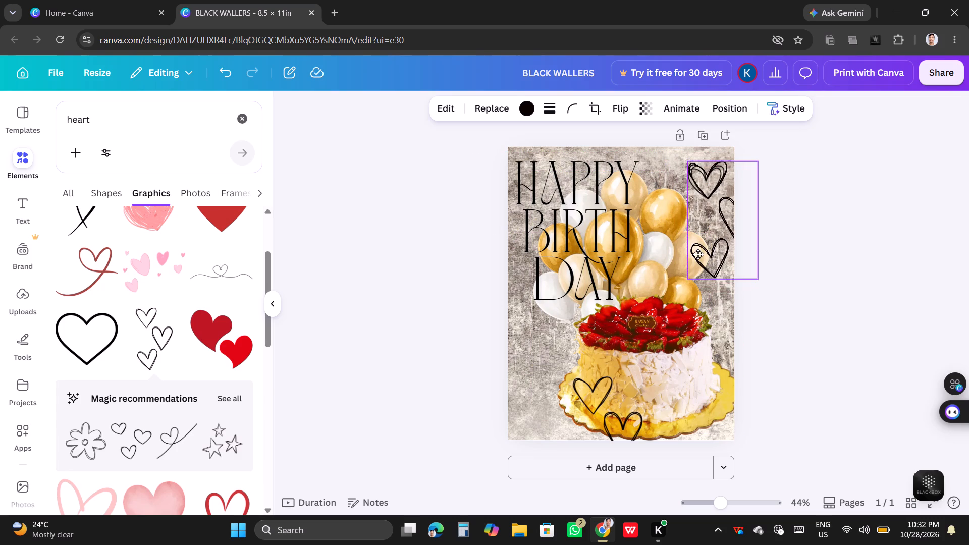
left_click_drag(698, 254, 696, 254)
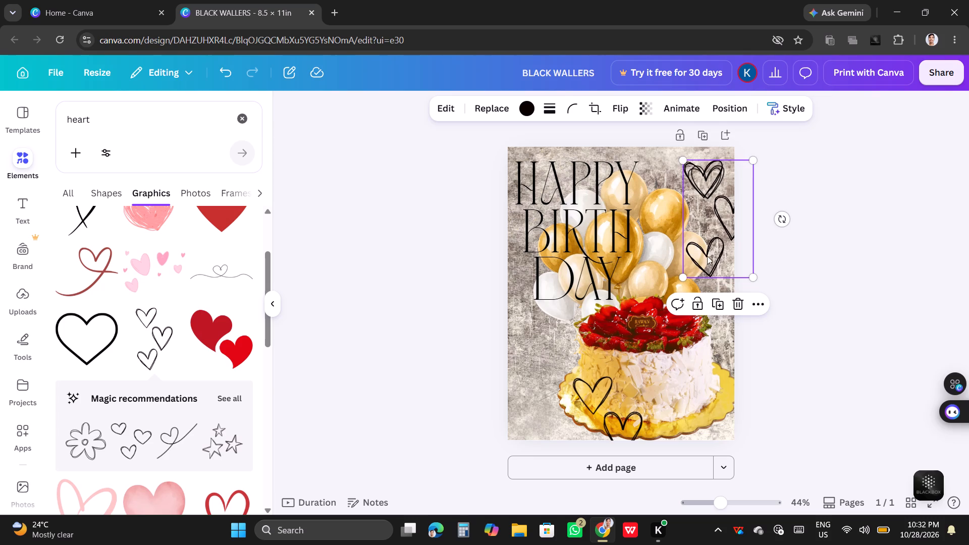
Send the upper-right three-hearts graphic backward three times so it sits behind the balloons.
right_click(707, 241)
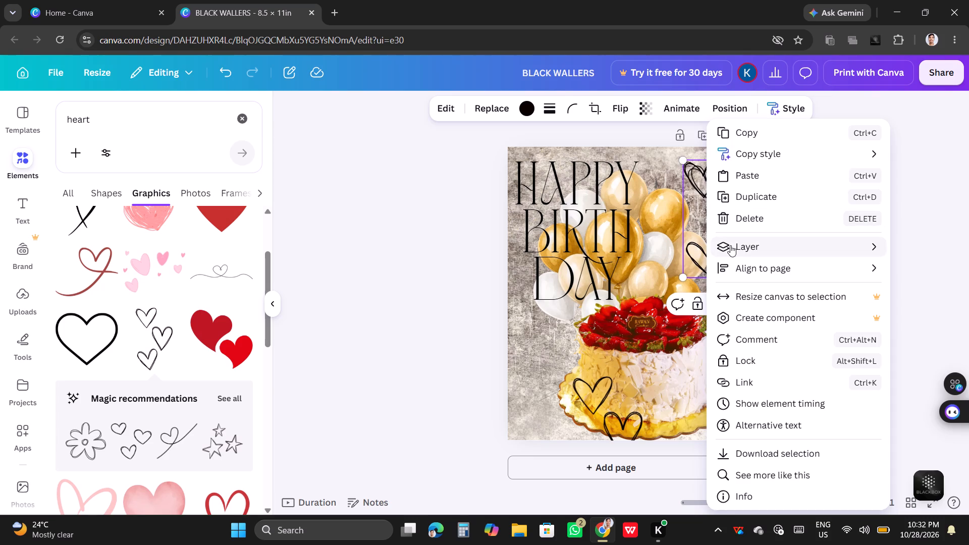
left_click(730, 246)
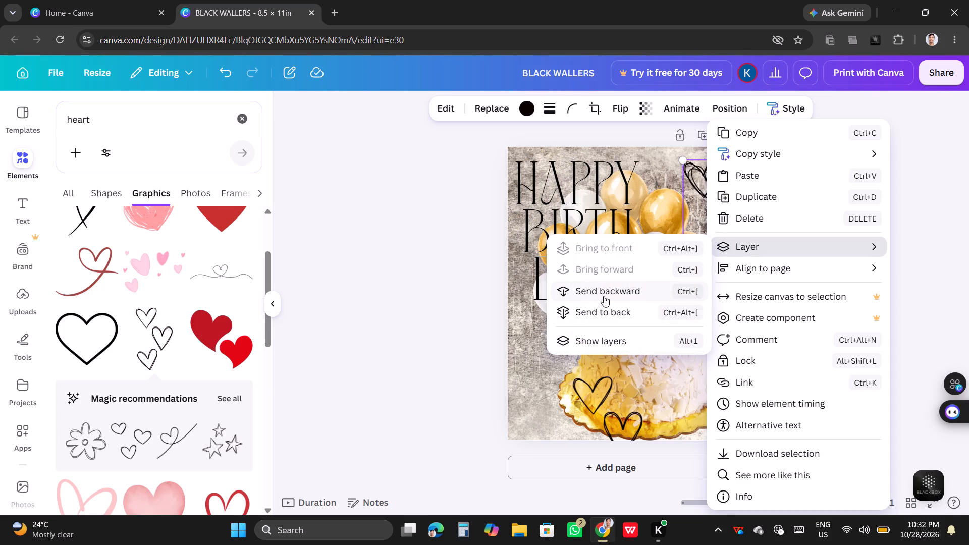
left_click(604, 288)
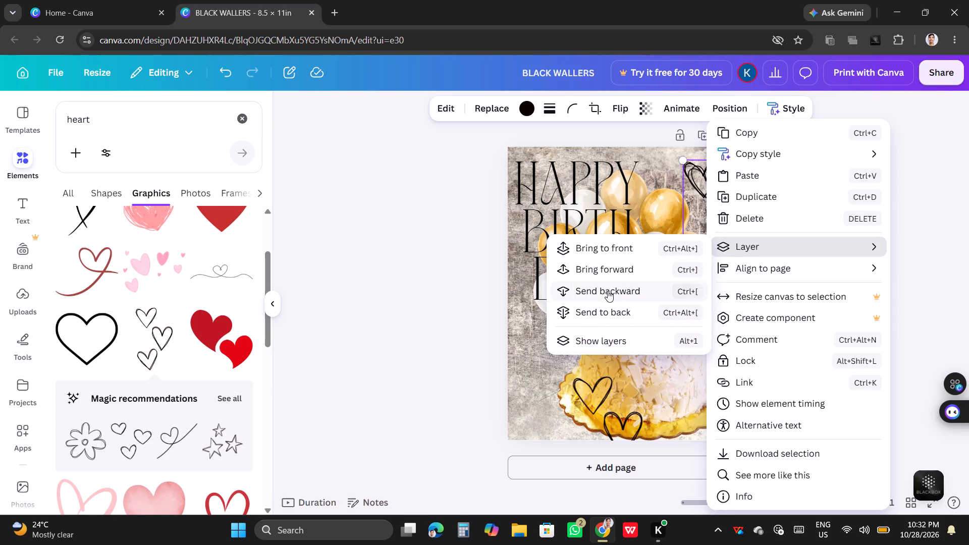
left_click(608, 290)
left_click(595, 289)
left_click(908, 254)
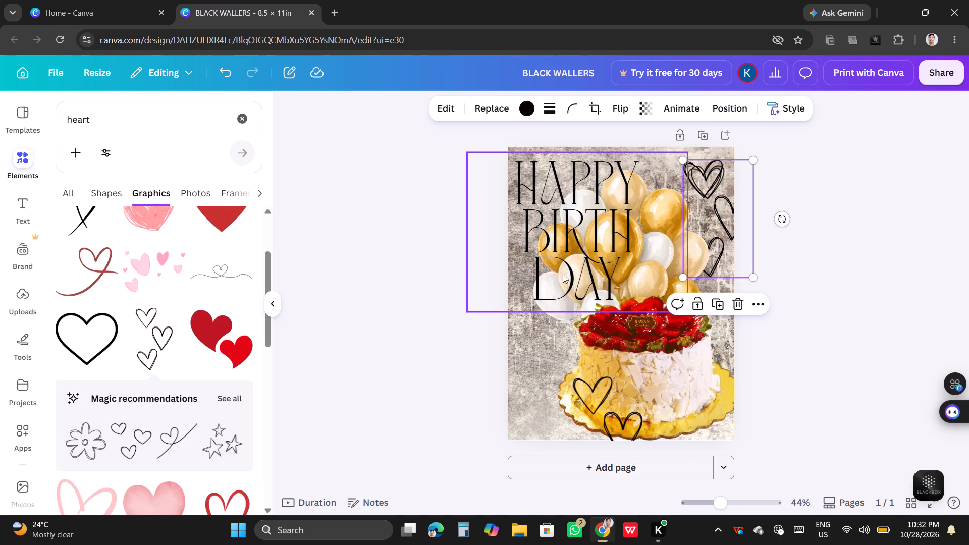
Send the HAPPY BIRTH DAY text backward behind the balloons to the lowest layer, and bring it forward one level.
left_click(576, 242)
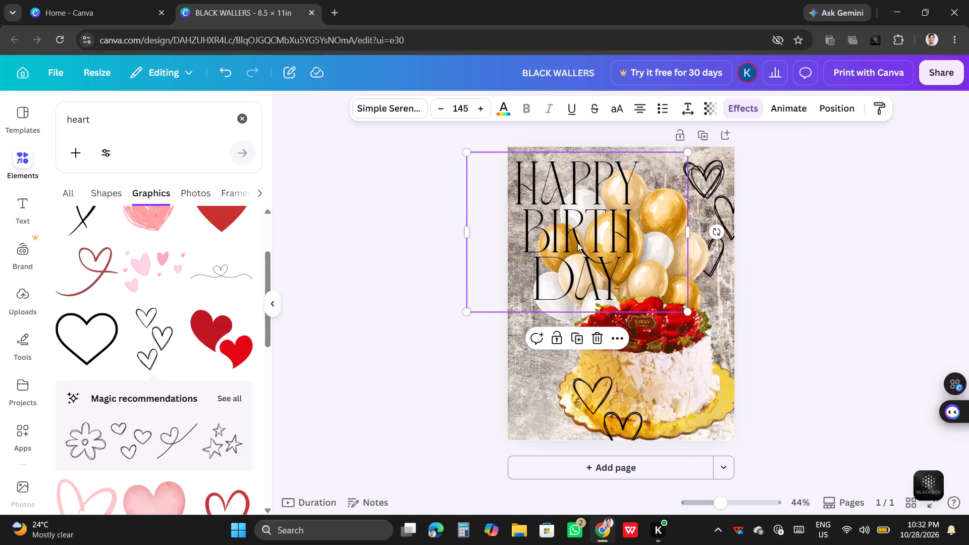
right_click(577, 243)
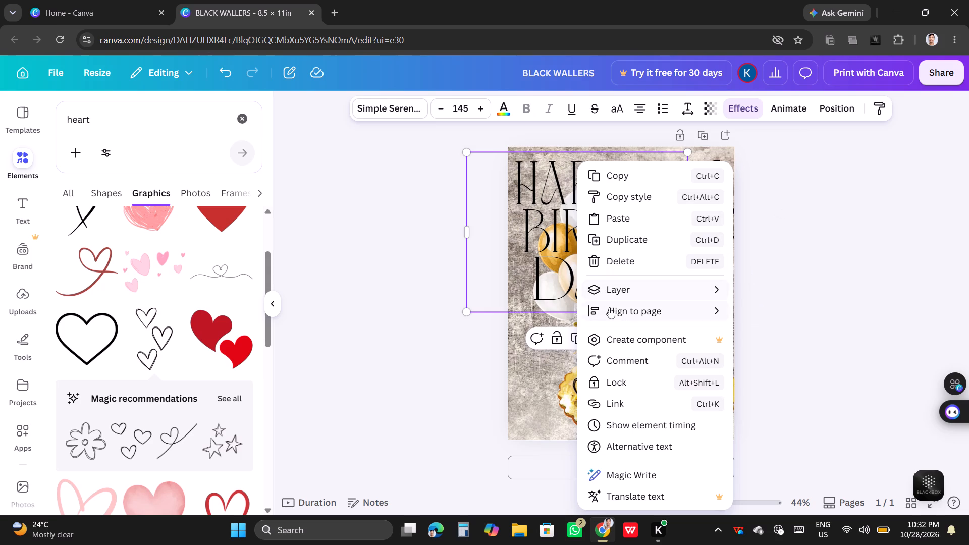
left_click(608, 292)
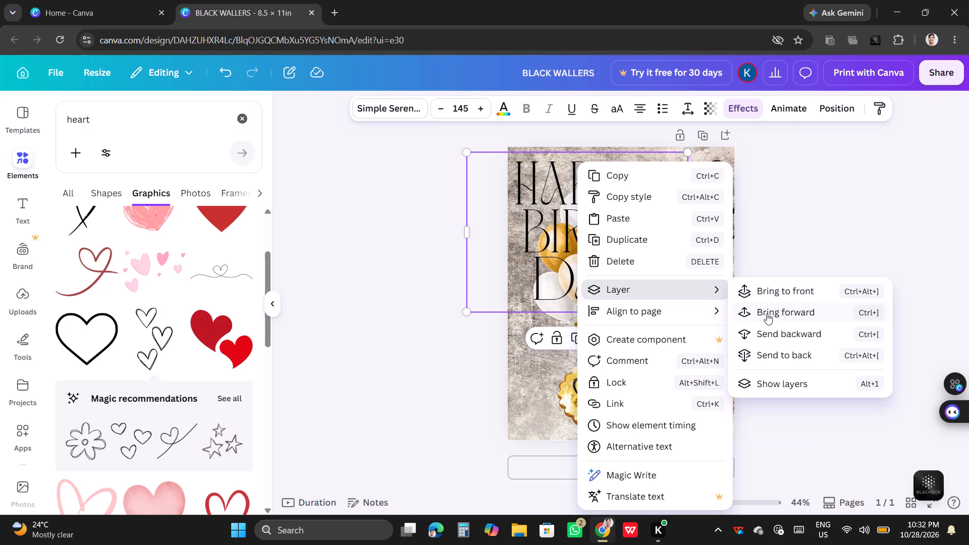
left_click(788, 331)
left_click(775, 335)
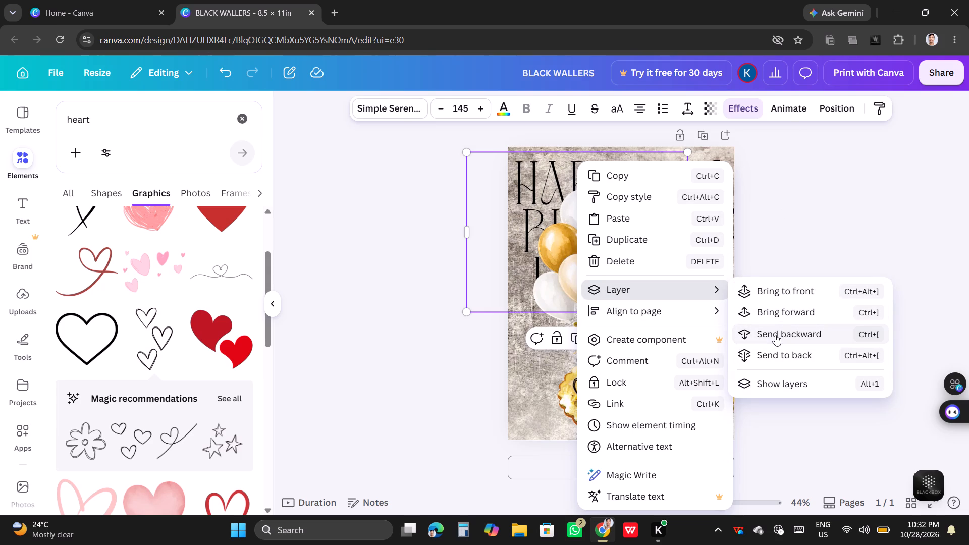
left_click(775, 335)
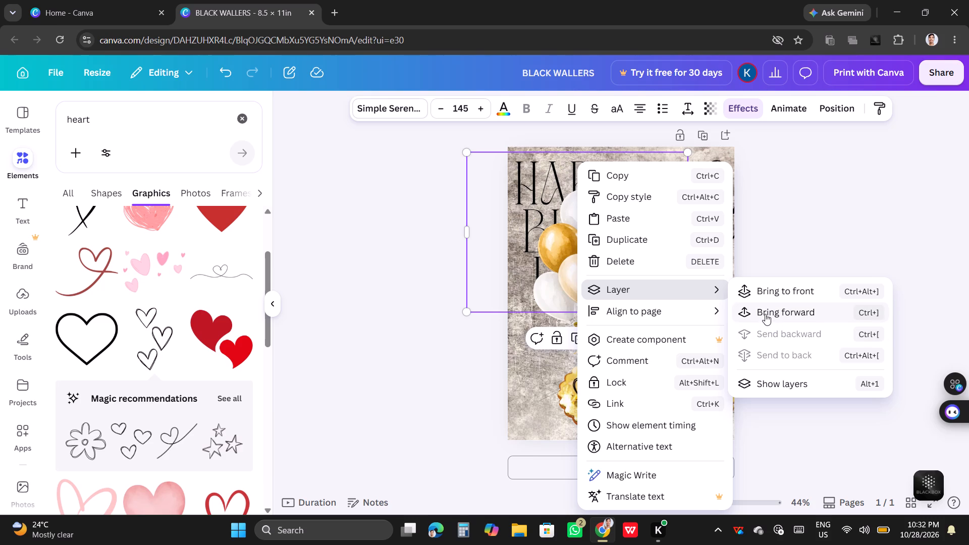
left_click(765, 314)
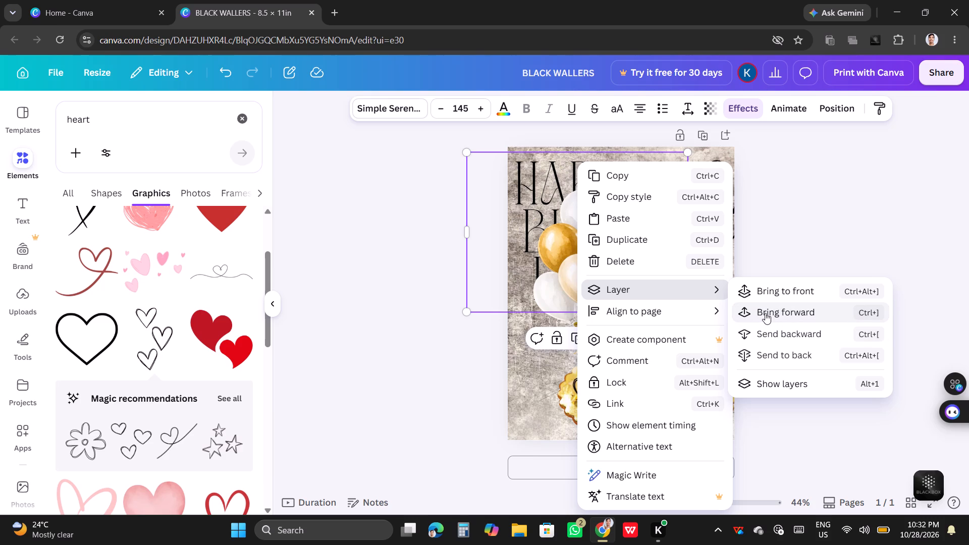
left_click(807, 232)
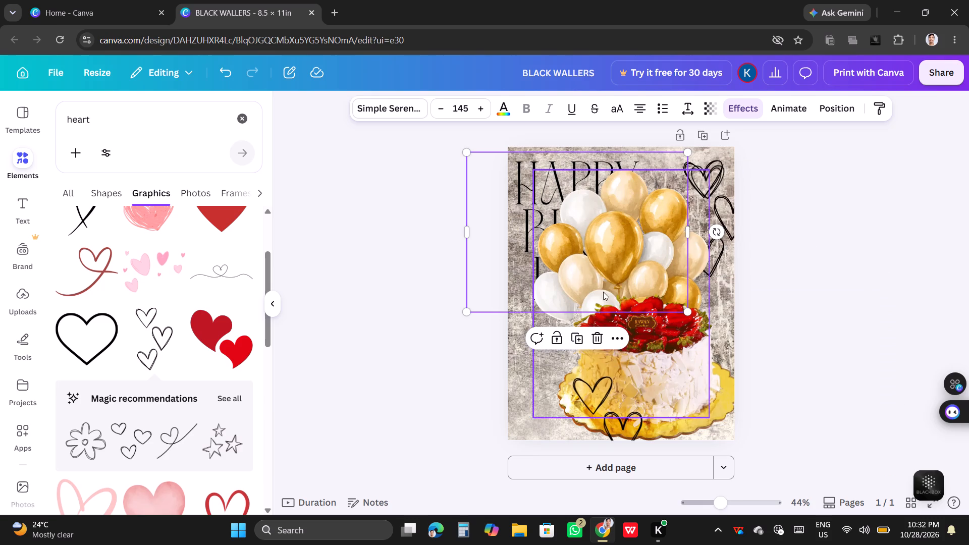
Send the gold balloons image to the back, behind the HAPPY BIRTH DAY text and the hearts.
left_click(603, 261)
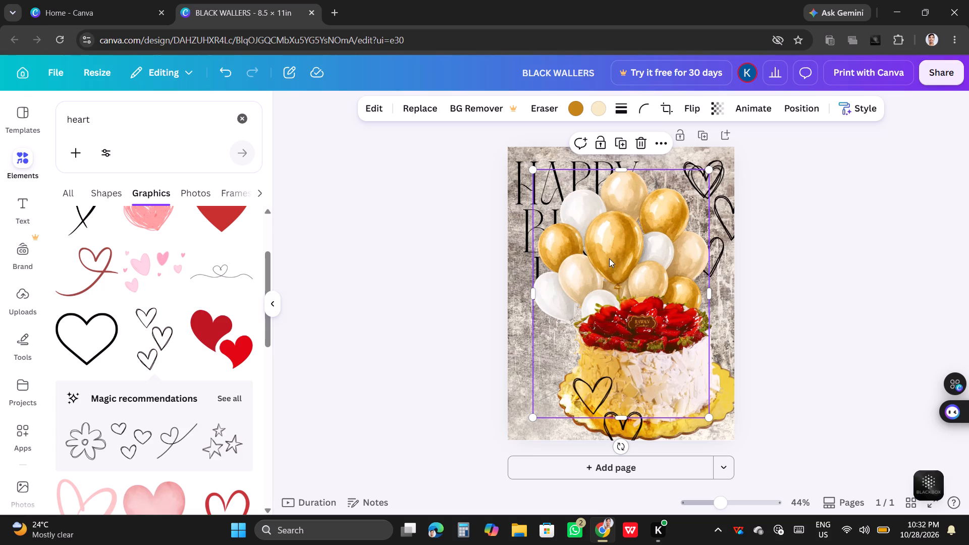
left_click(609, 258)
right_click(609, 258)
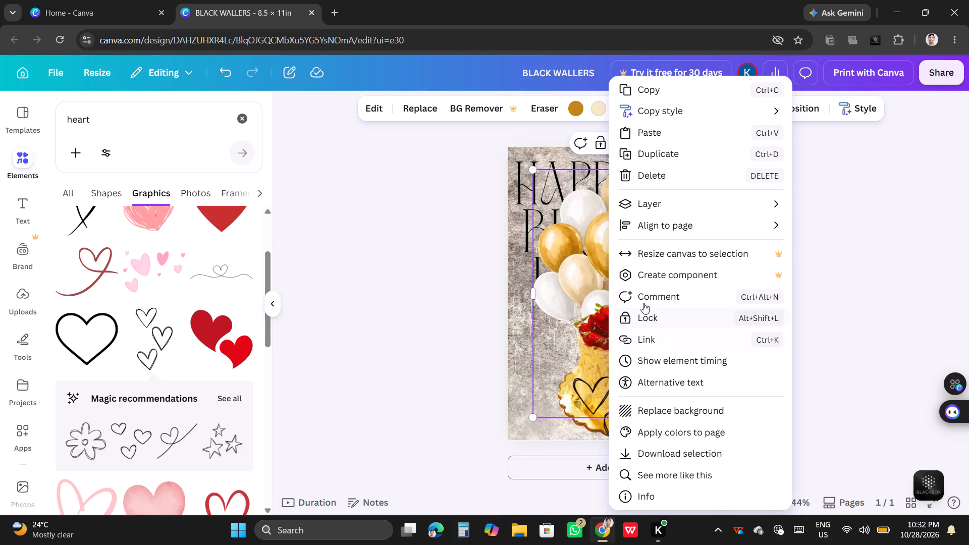
left_click(659, 204)
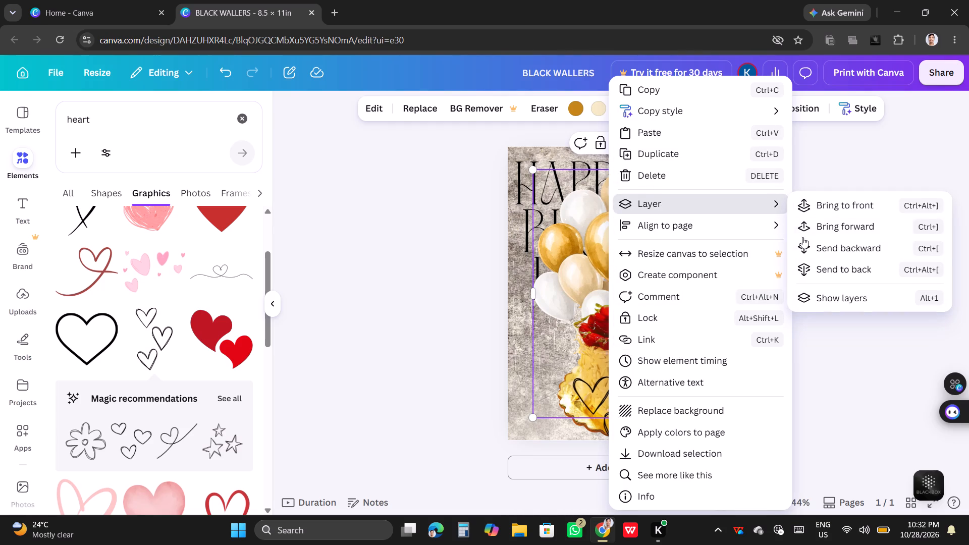
left_click(854, 265)
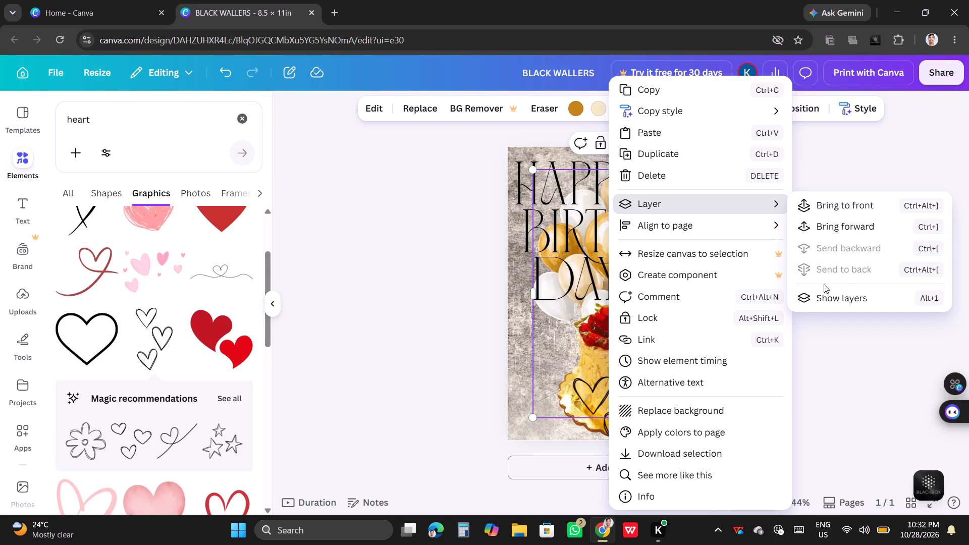
left_click(840, 378)
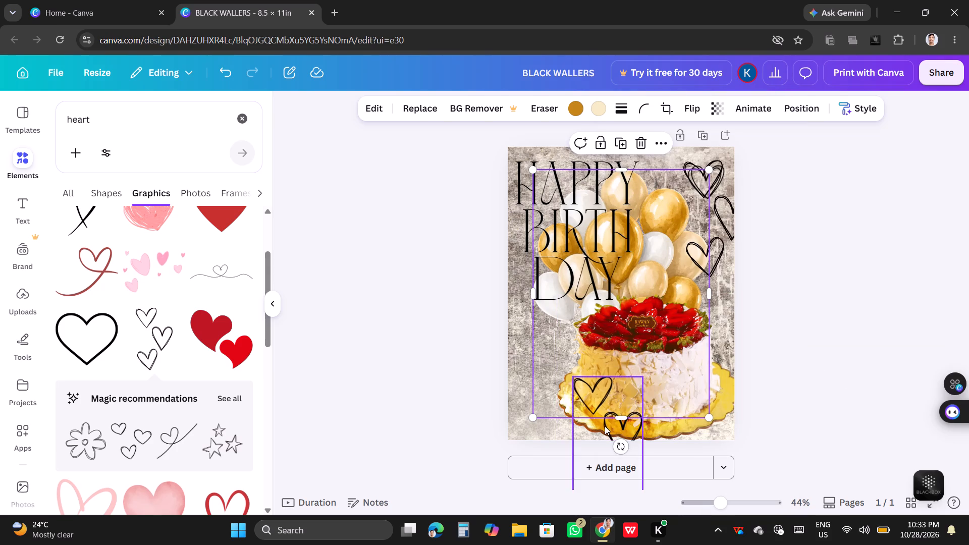
Crop the balloons image's bottom edge up to just below the balloons, near the cake's top.
left_click_drag(605, 417, 598, 428)
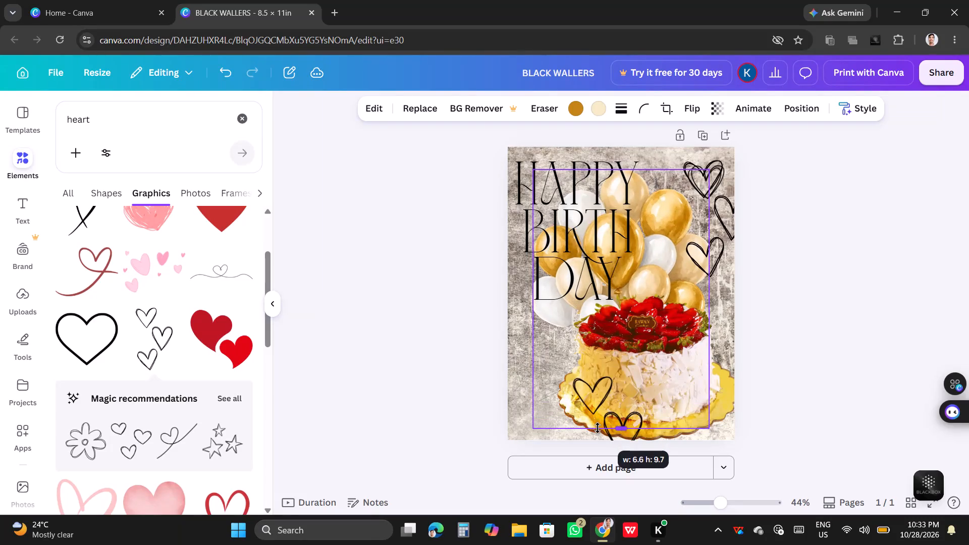
left_click_drag(598, 428, 598, 320)
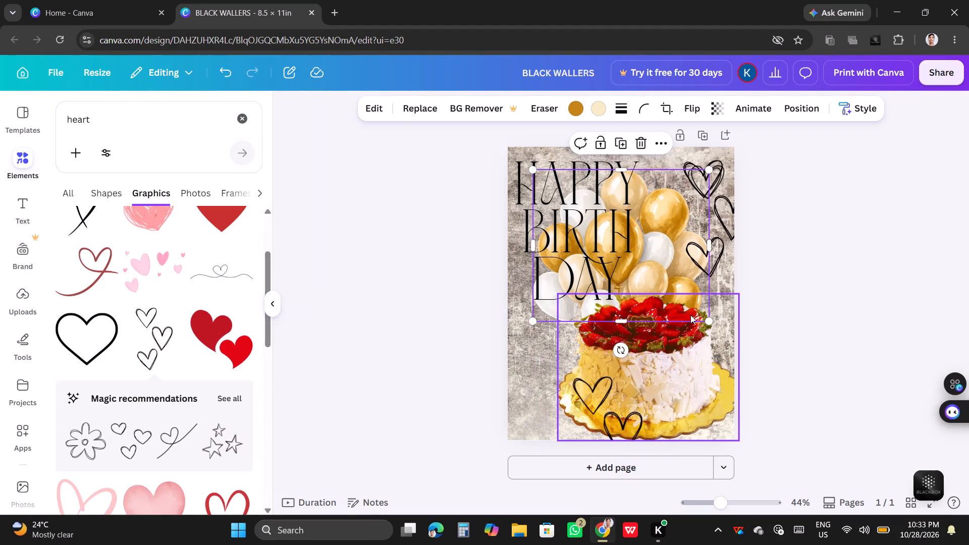
Scale the gold balloons image down and extend its cropped bottom edge to reveal the balloon strings behind the cake's top.
left_click_drag(707, 317, 685, 293)
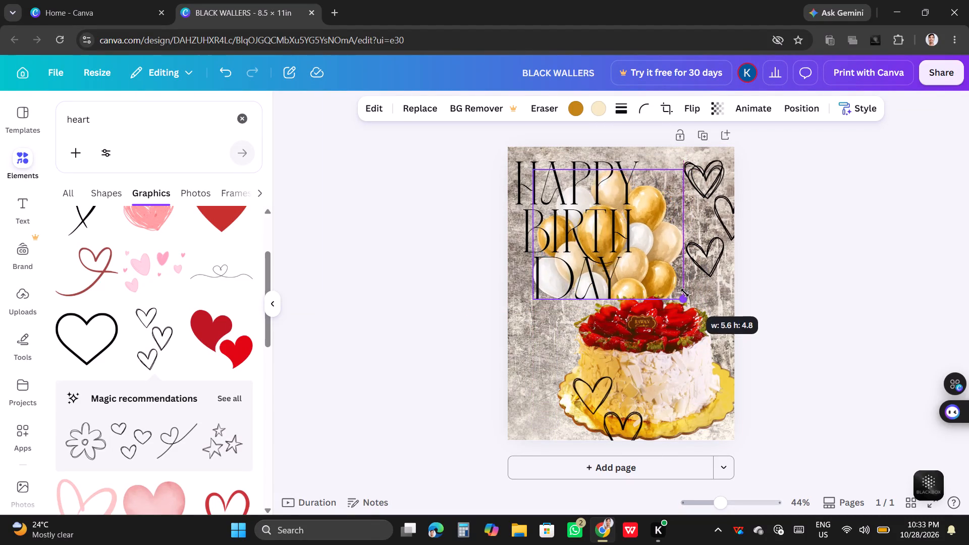
left_click_drag(685, 293, 668, 276)
left_click_drag(641, 287, 641, 354)
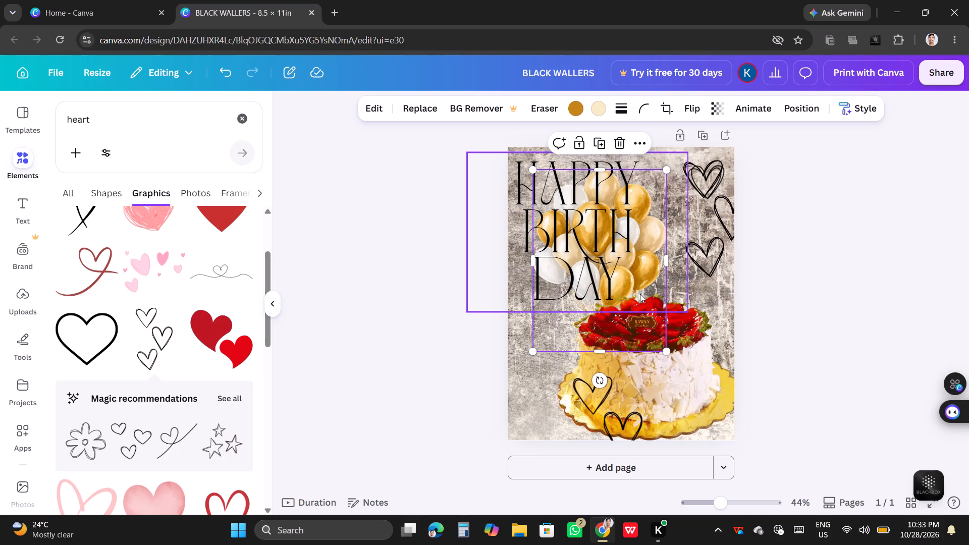
Move the gold balloons image to the page's upper-right corner, with its strings meeting the cake's top.
left_click_drag(644, 280, 662, 285)
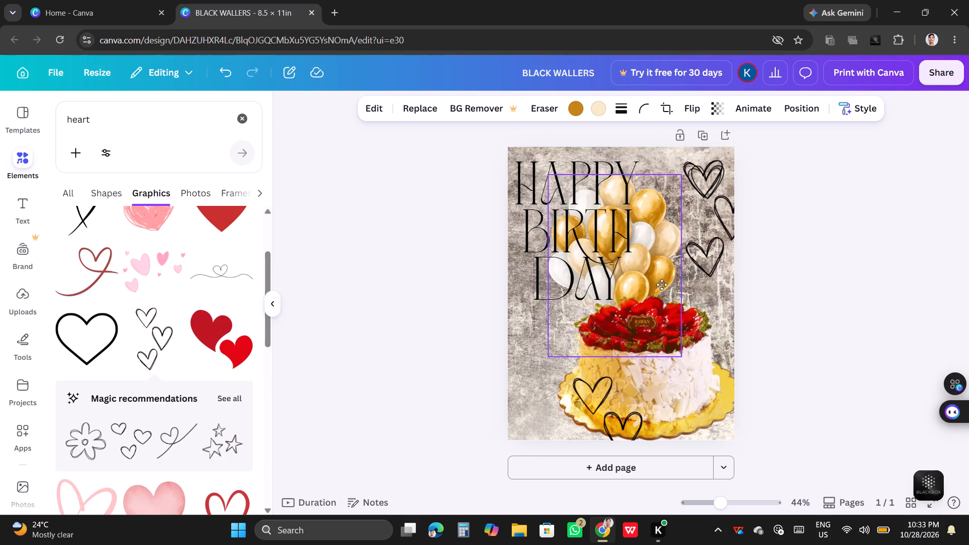
left_click_drag(662, 285, 717, 267)
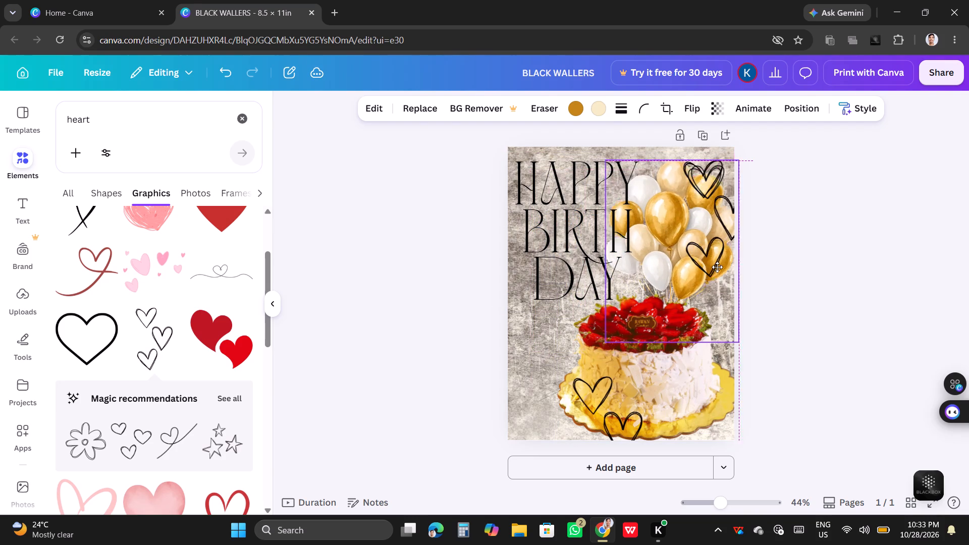
left_click_drag(717, 267, 724, 257)
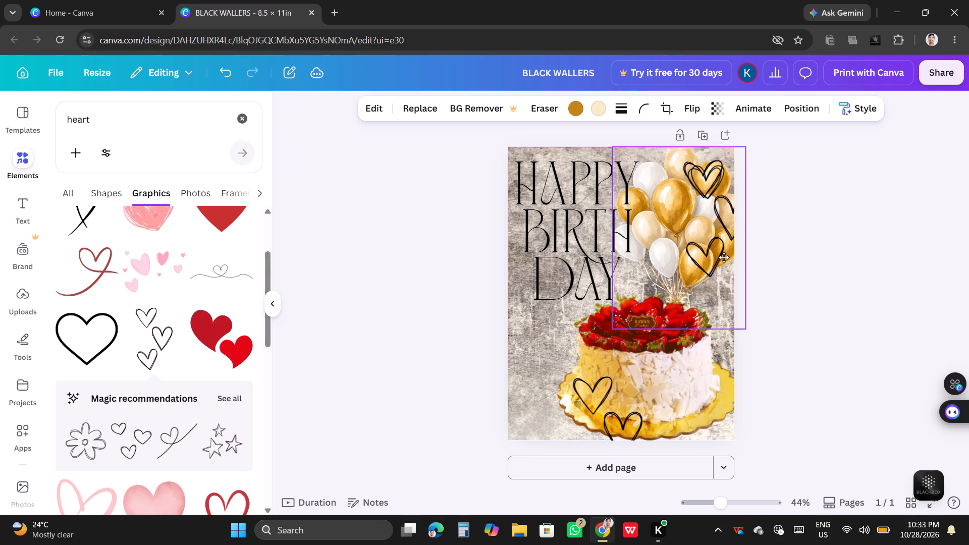
left_click_drag(724, 257, 724, 250)
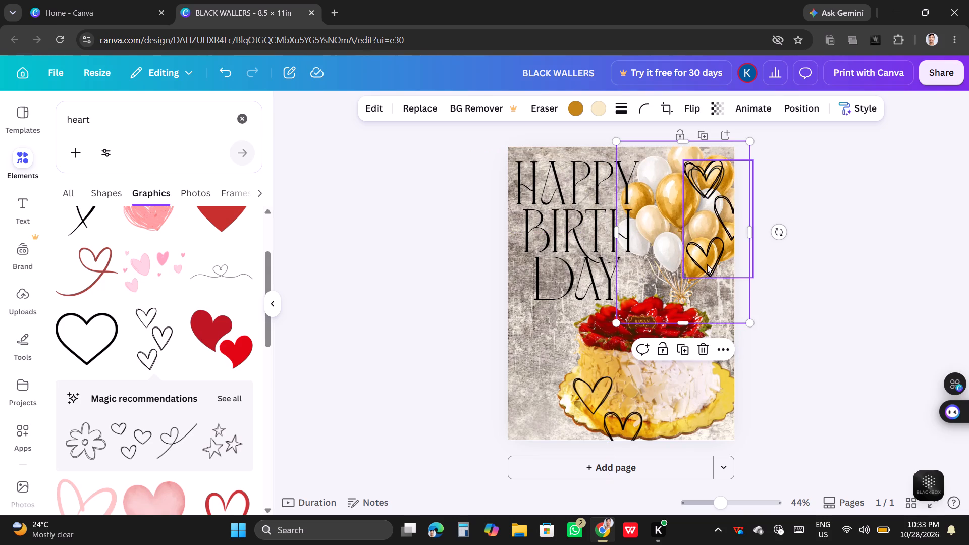
Remove the large three-hearts graphic over the balloons by moving it completely off the page.
left_click(707, 247)
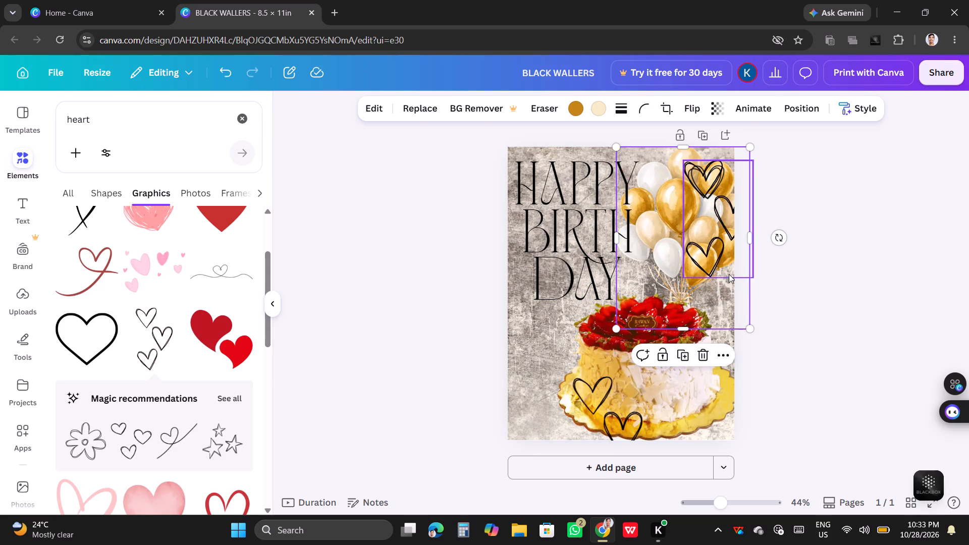
left_click(722, 254)
left_click_drag(721, 253, 611, 379)
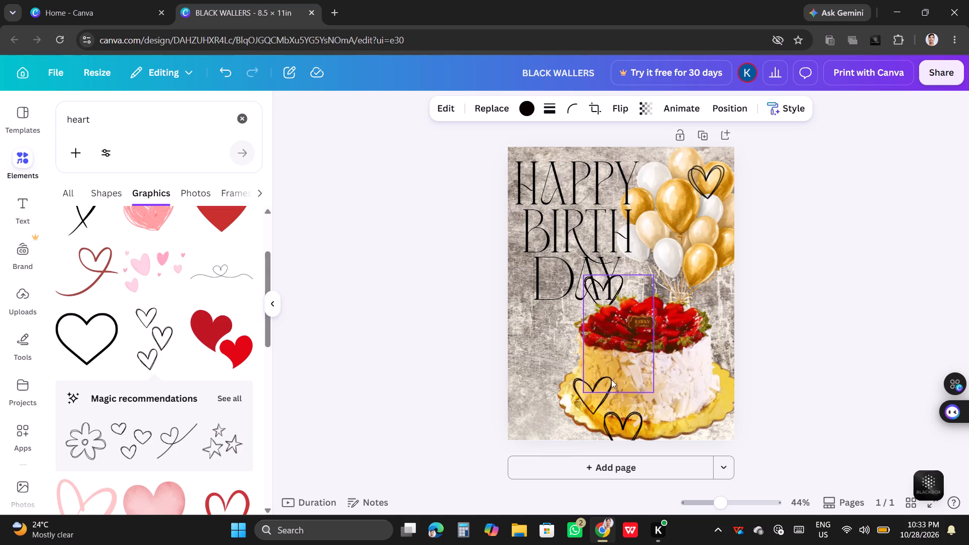
left_click_drag(611, 379, 446, 391)
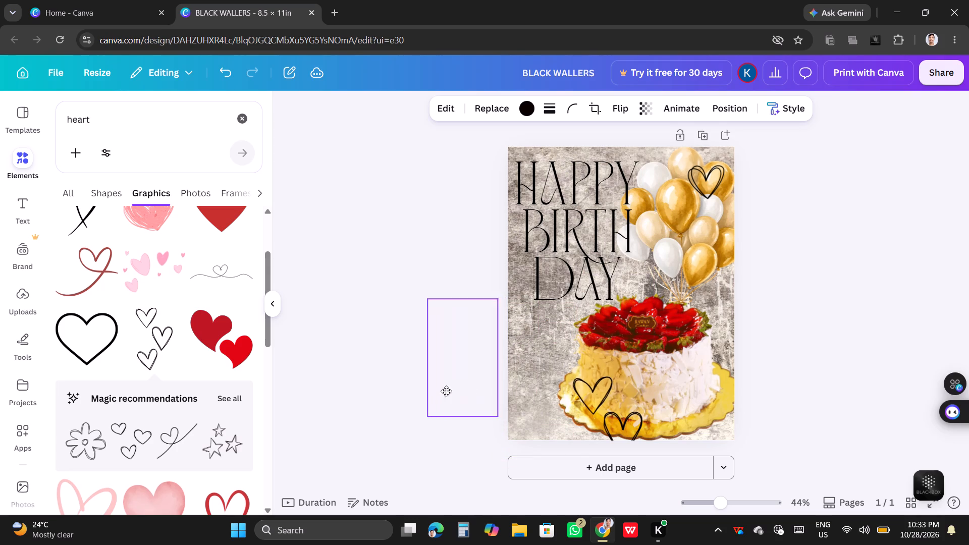
left_click_drag(446, 391, 412, 383)
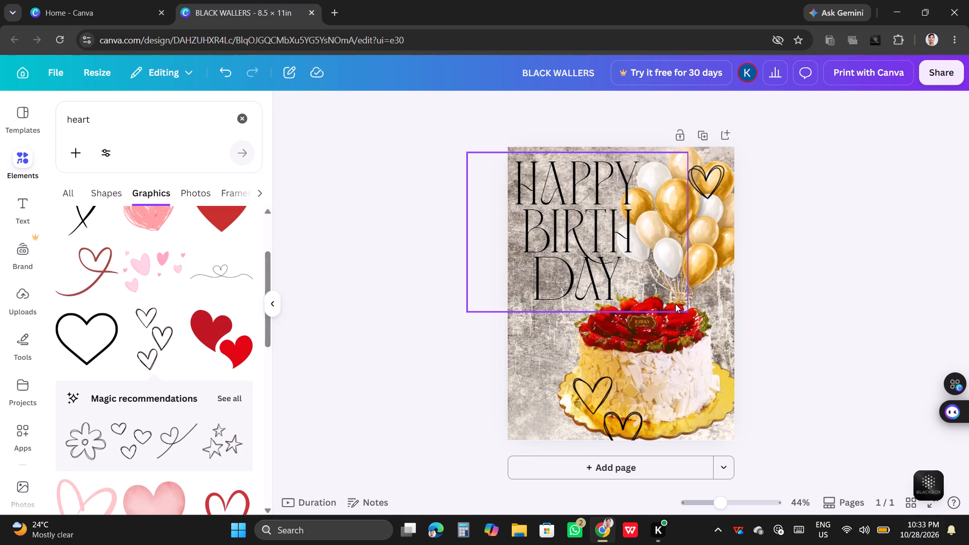
Shrink the three-hearts graphic from the cake's base and place it against the page's right edge, between the balloons and the cake.
left_click_drag(591, 403, 522, 333)
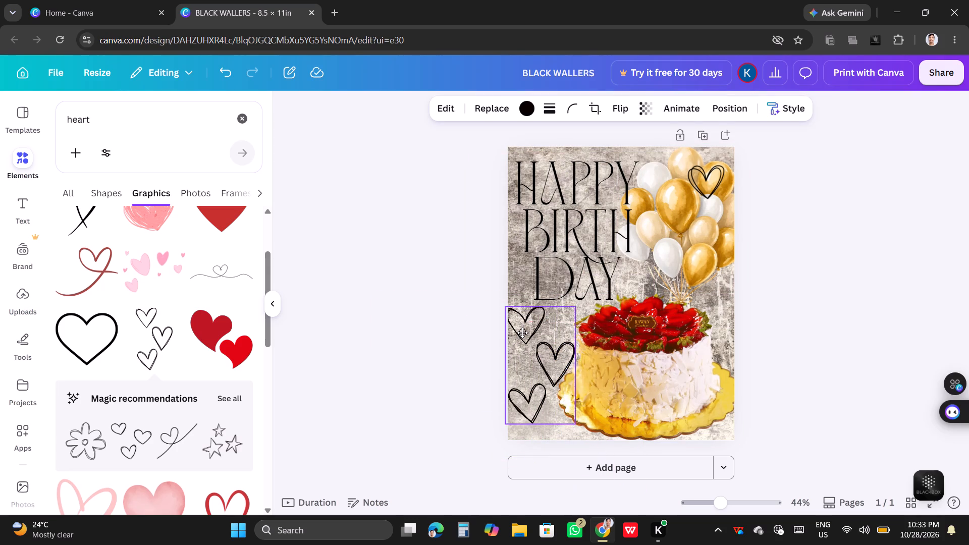
left_click_drag(522, 333, 530, 335)
left_click_drag(511, 308, 512, 309)
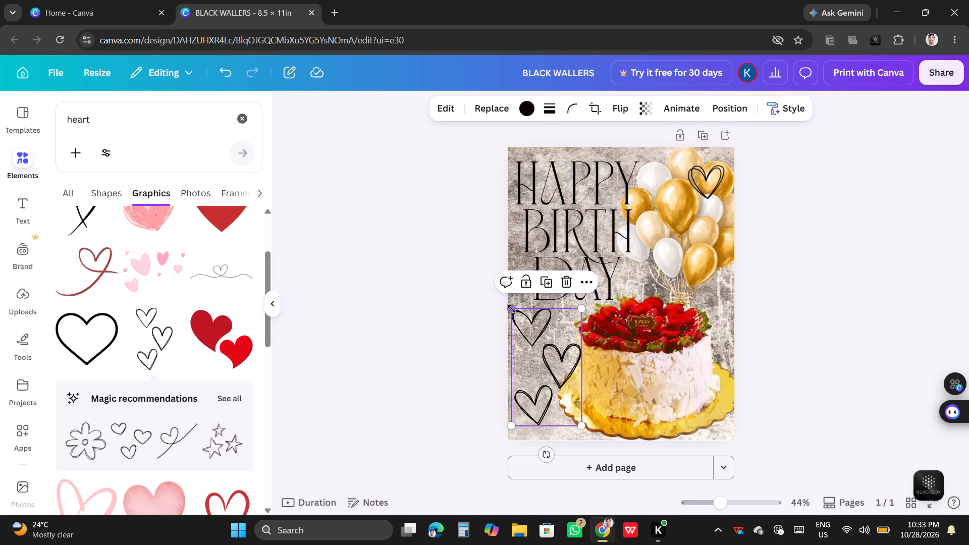
left_click_drag(512, 309, 544, 379)
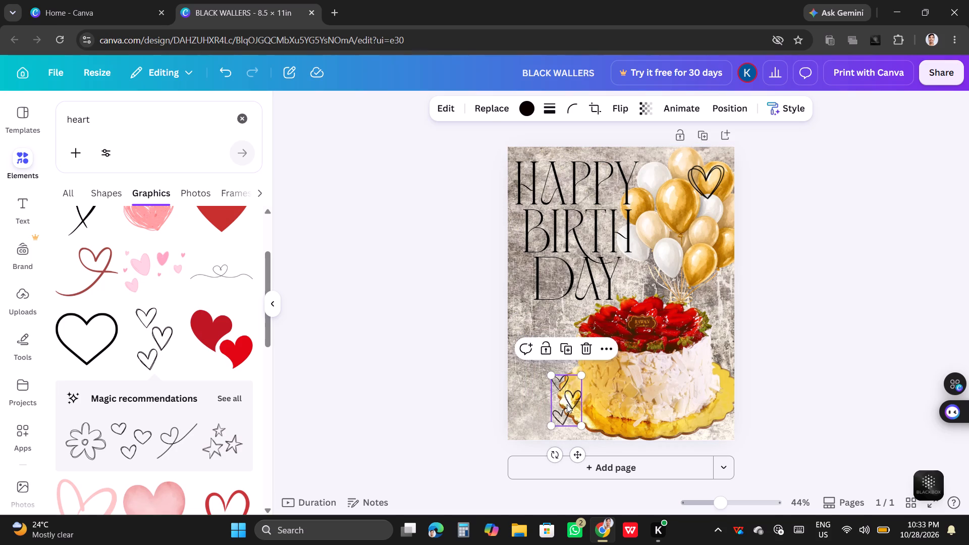
left_click_drag(567, 404, 523, 278)
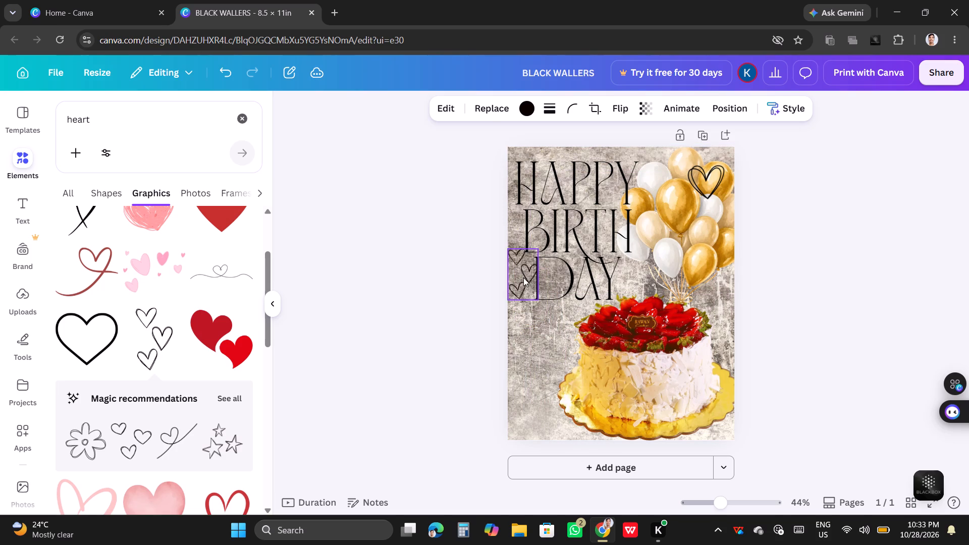
left_click_drag(523, 278, 541, 312)
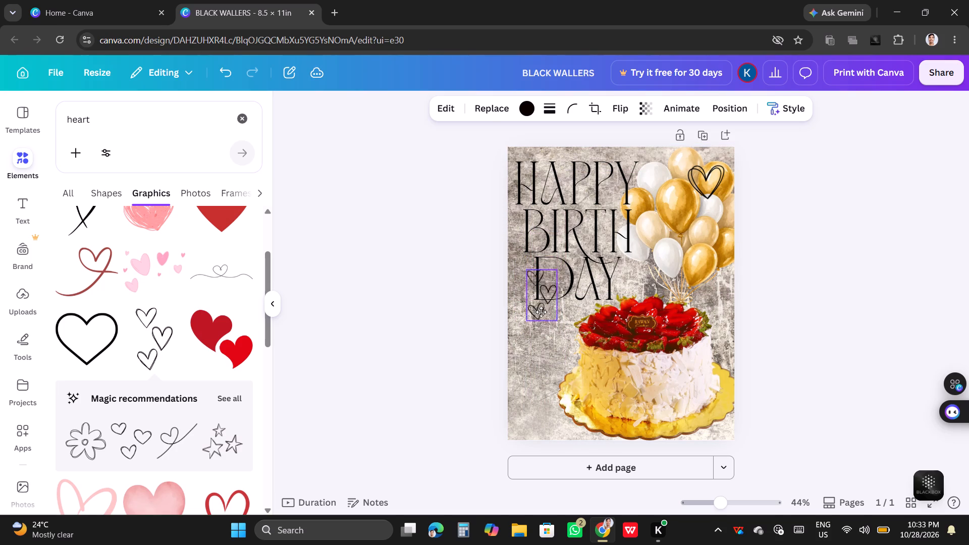
left_click_drag(541, 312, 537, 345)
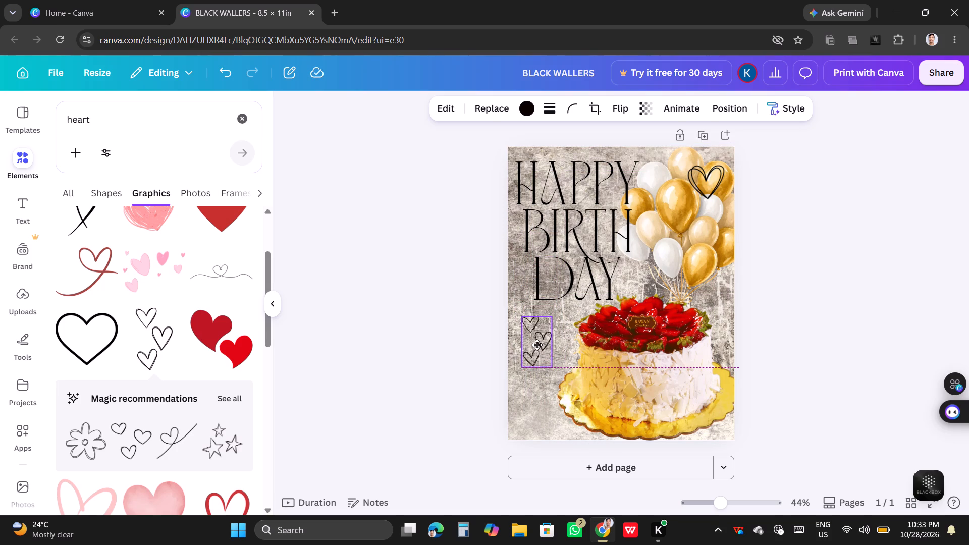
left_click_drag(537, 345, 711, 315)
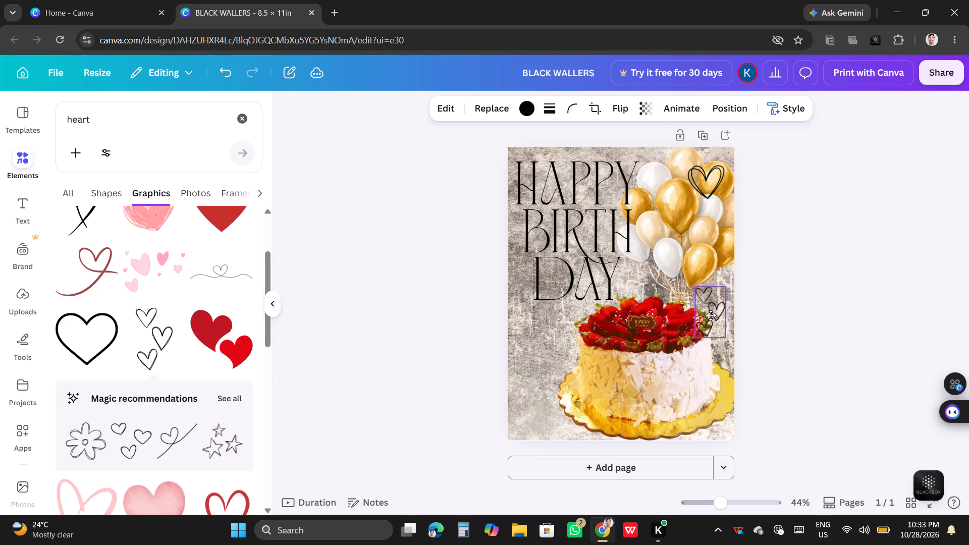
left_click_drag(711, 315, 720, 314)
Send the small three-hearts graphic at the page's right edge backward so it sits behind the cake.
left_click(718, 312)
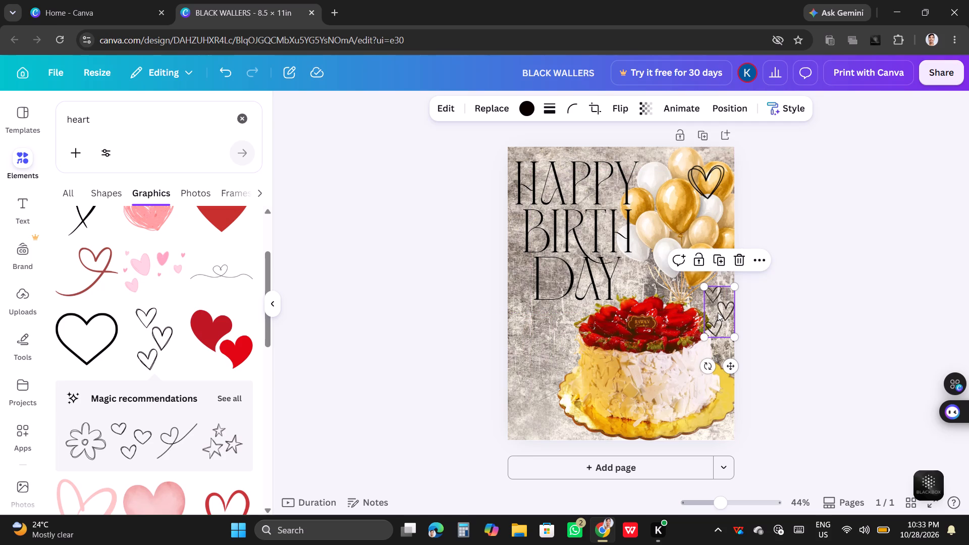
right_click(717, 312)
left_click(749, 242)
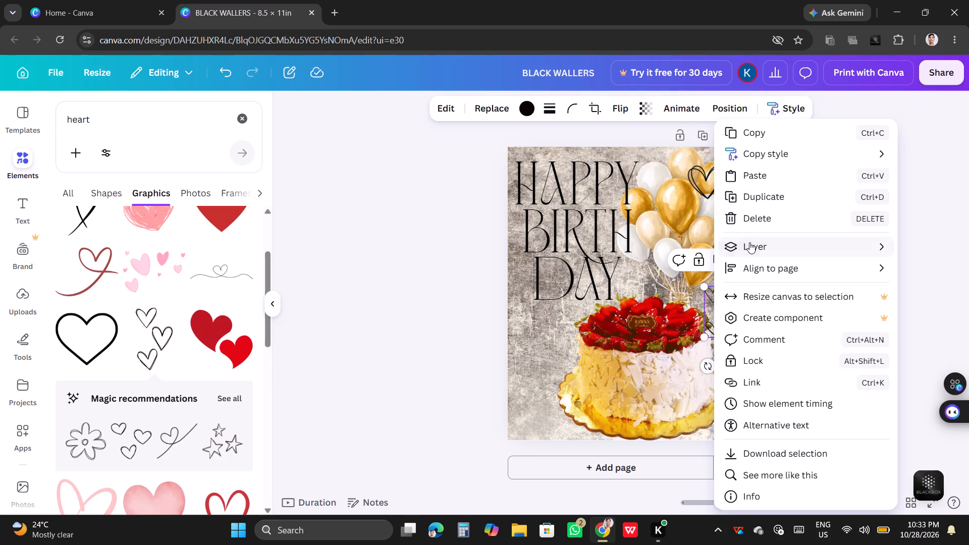
left_click(636, 290)
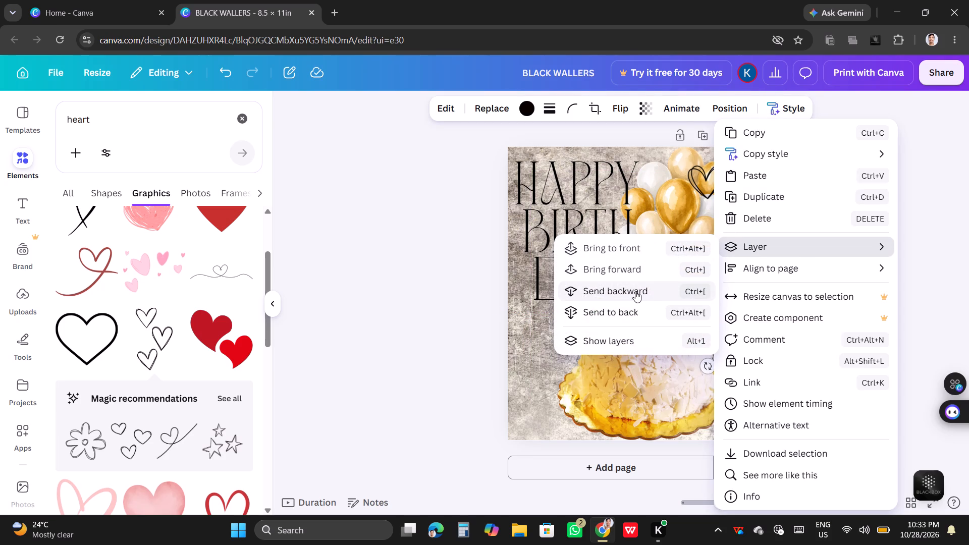
left_click(637, 291)
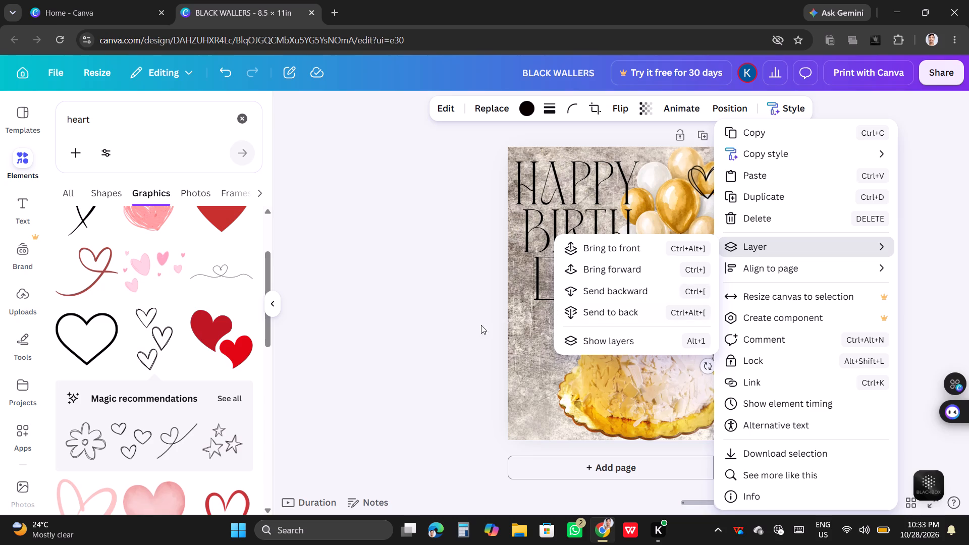
left_click(462, 332)
left_click(706, 321)
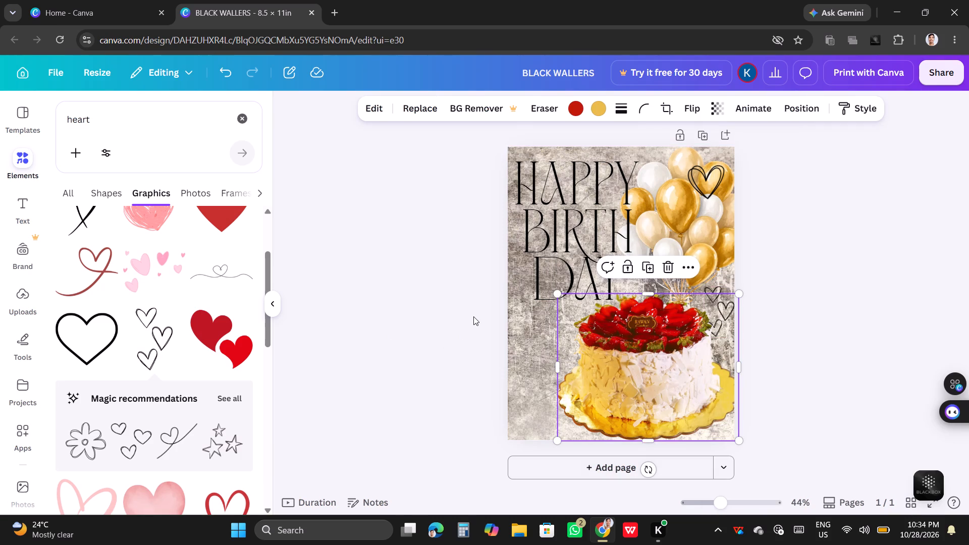
Delete the remaining heart graphic over the upper-right balloons.
left_click(709, 184)
left_click(722, 135)
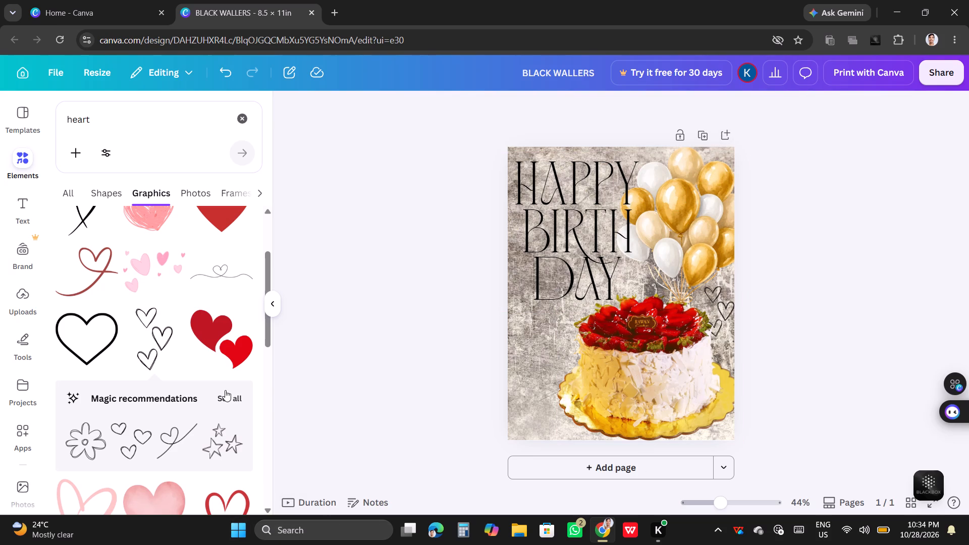
Duplicate the small three-hearts graphic twice and place the copies left of the cake, one beside its top and one beside its base.
left_click(712, 308)
left_click(714, 307)
left_click(718, 299)
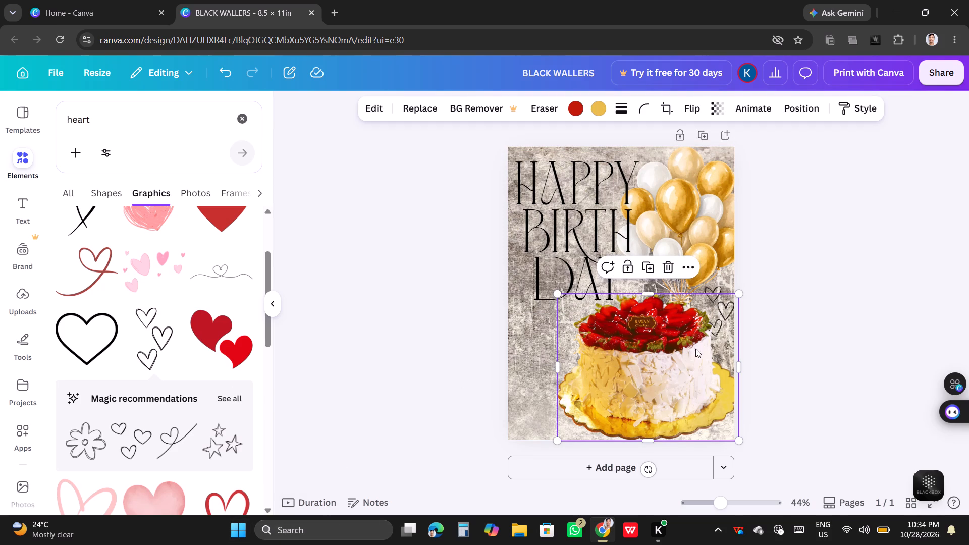
left_click(721, 288)
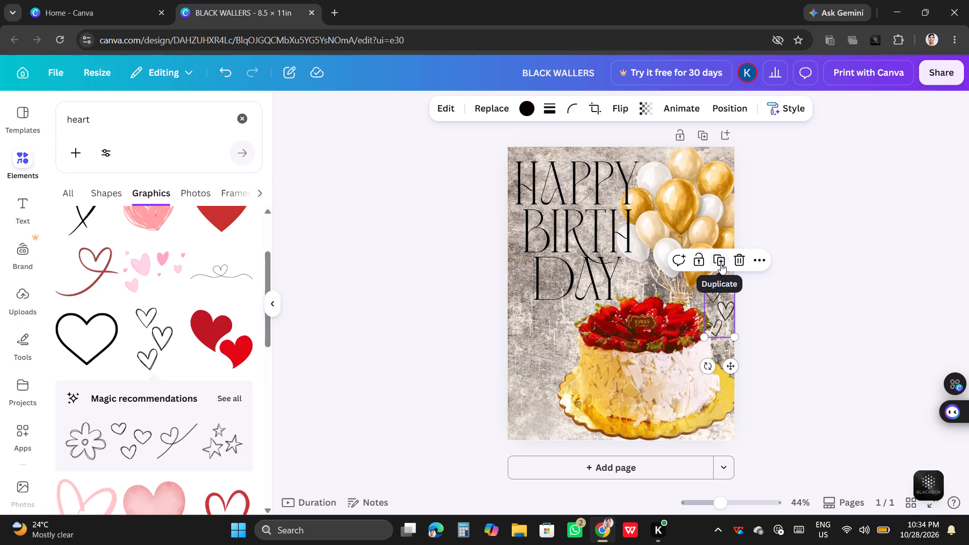
left_click(720, 259)
left_click(720, 259)
left_click_drag(723, 328, 635, 314)
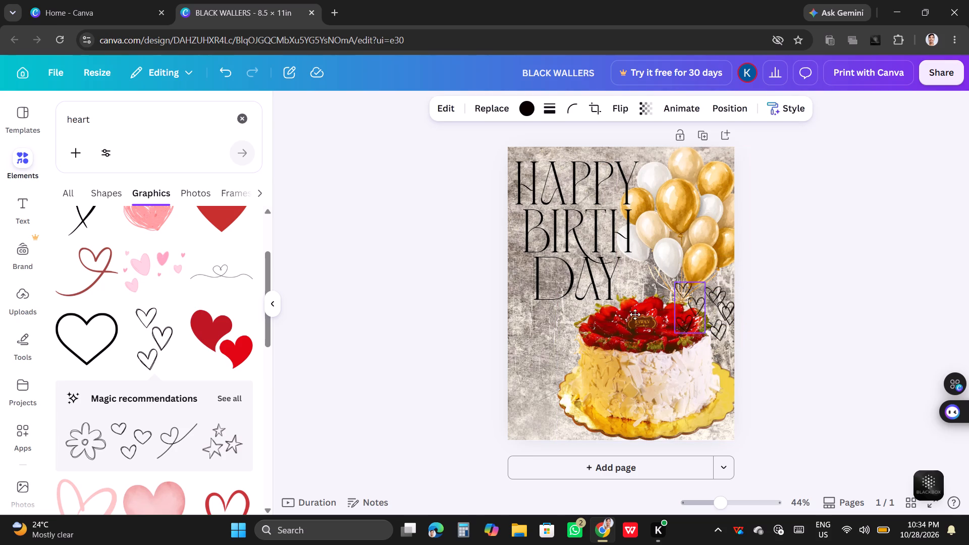
left_click_drag(635, 314, 539, 343)
left_click_drag(729, 307, 688, 299)
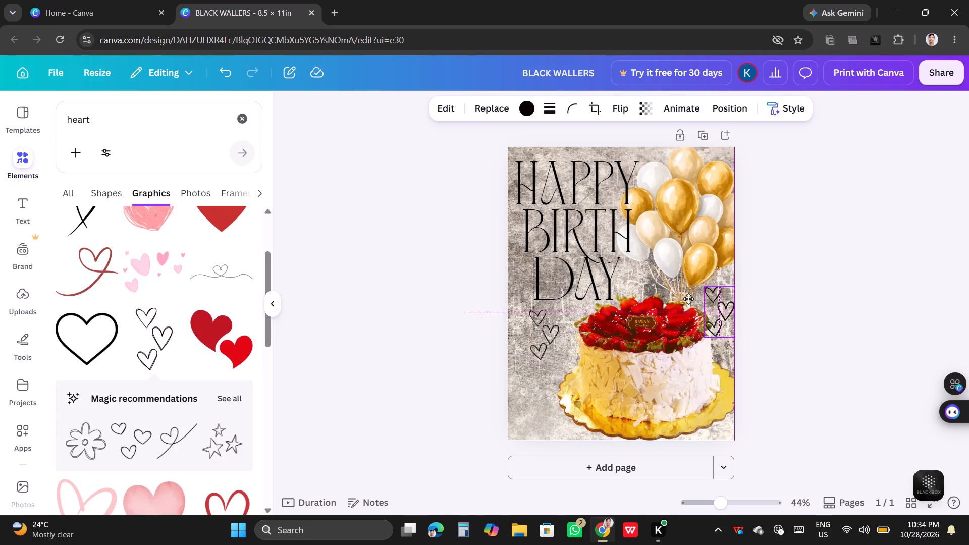
left_click_drag(688, 299, 548, 394)
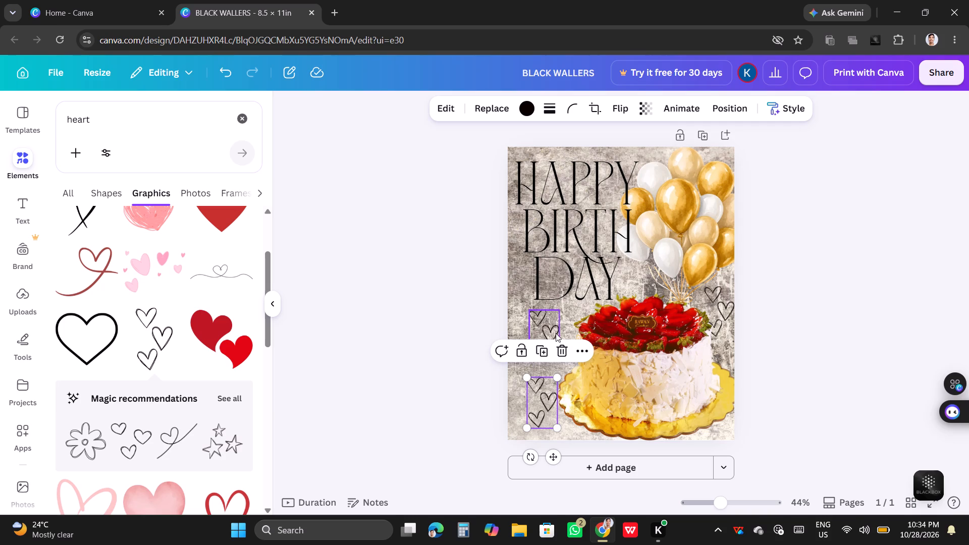
Send the upper three-hearts copy left of the cake backward and move it closer to the cake's side.
right_click(548, 331)
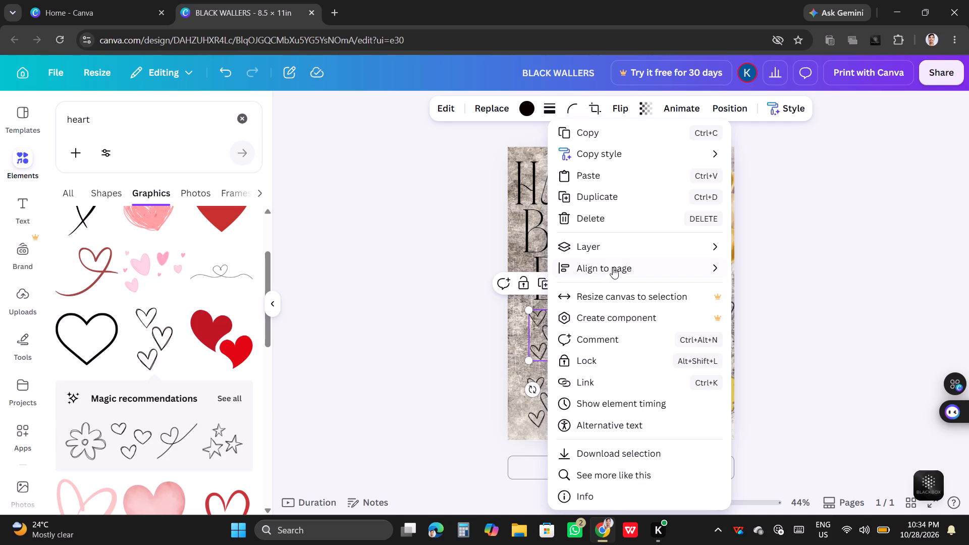
left_click(613, 242)
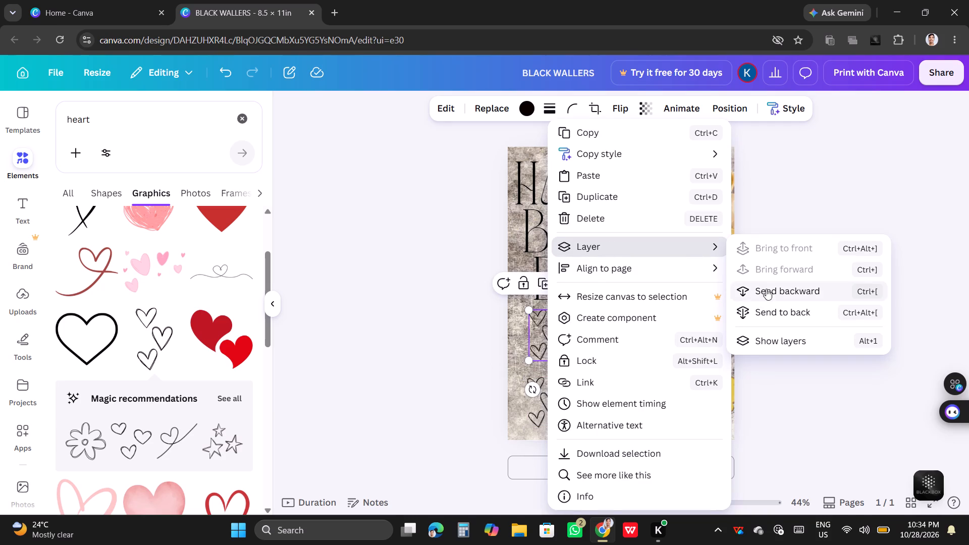
left_click(766, 289)
left_click(469, 347)
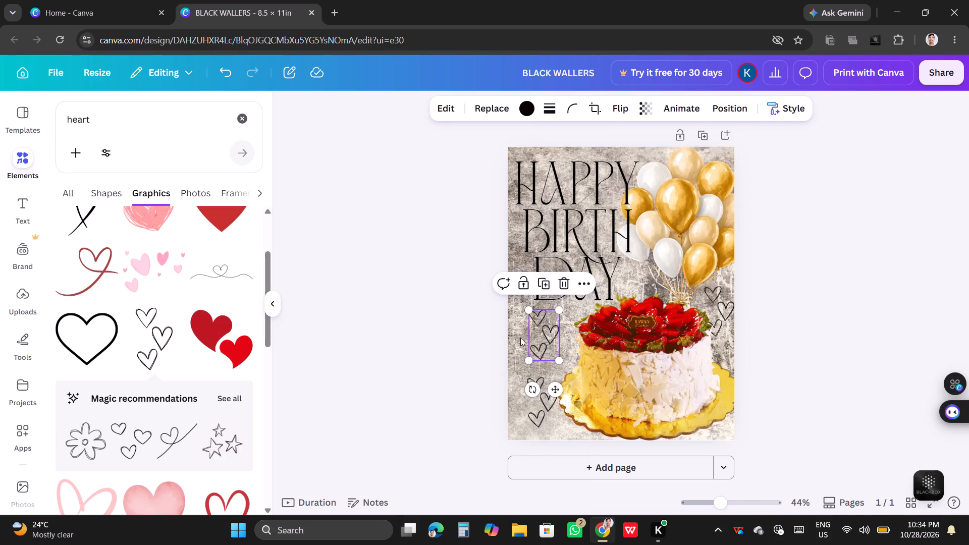
left_click_drag(540, 335, 556, 338)
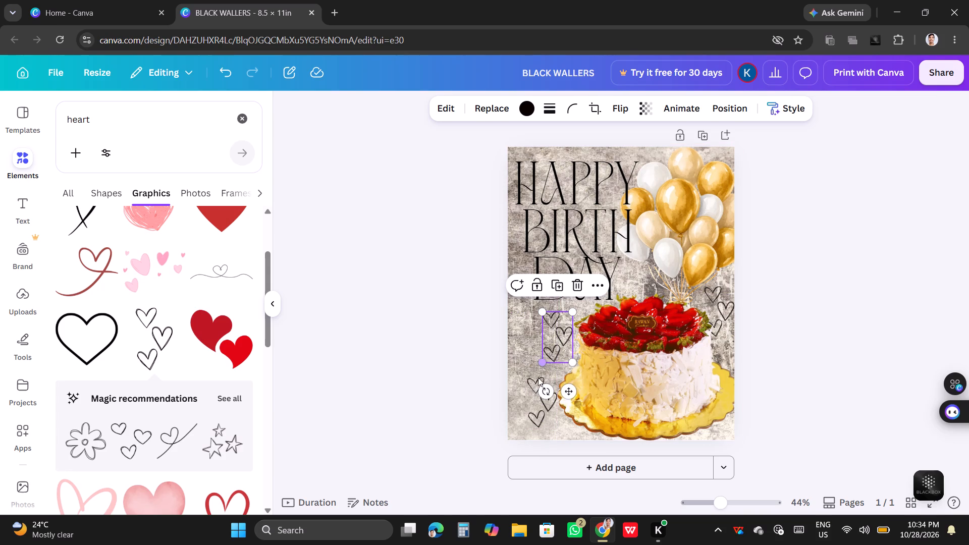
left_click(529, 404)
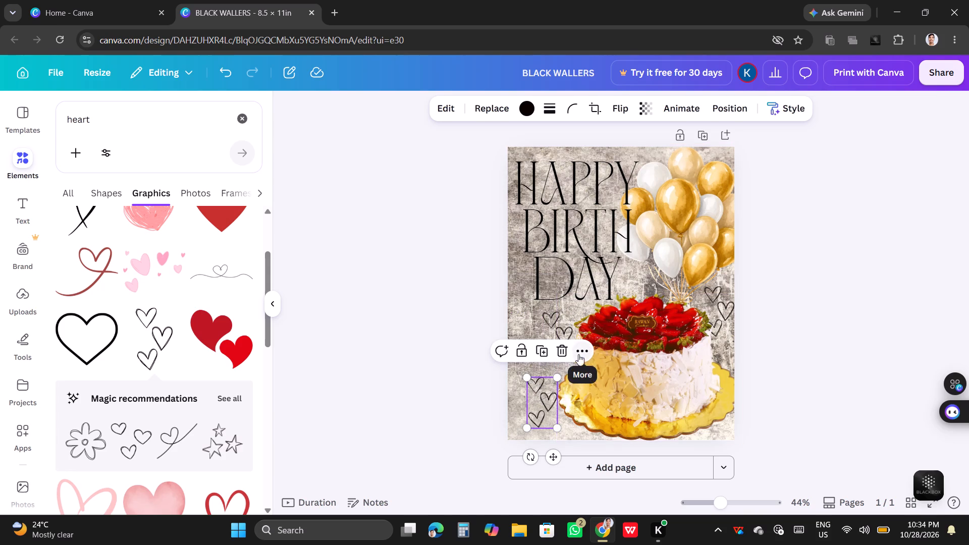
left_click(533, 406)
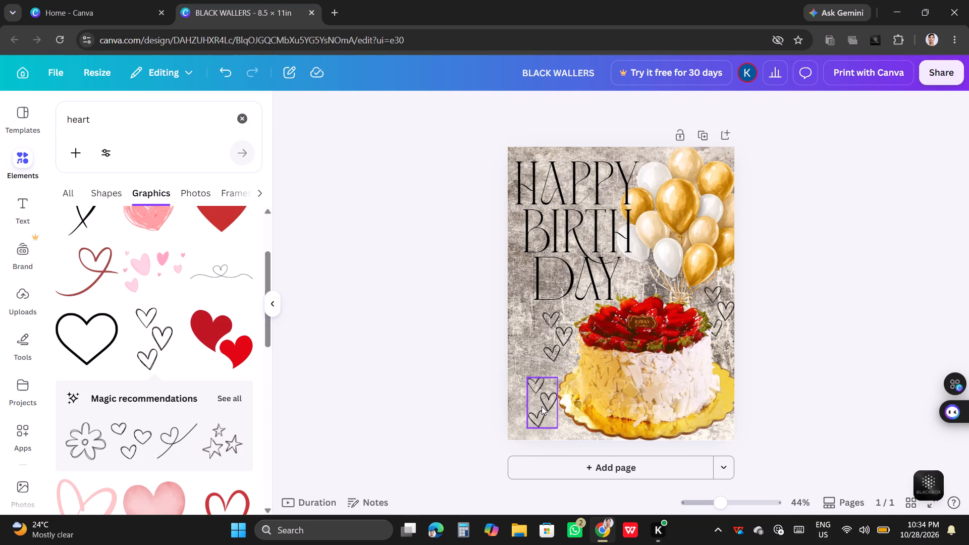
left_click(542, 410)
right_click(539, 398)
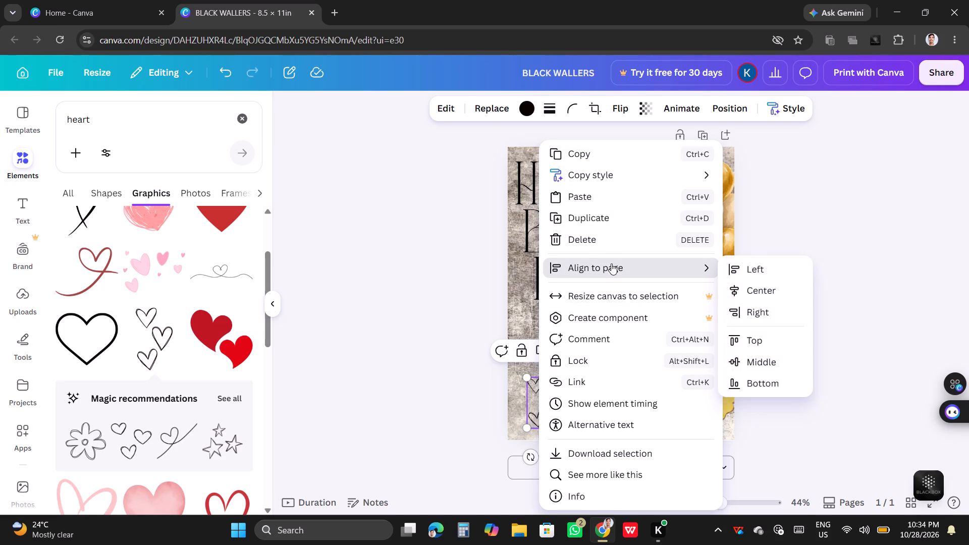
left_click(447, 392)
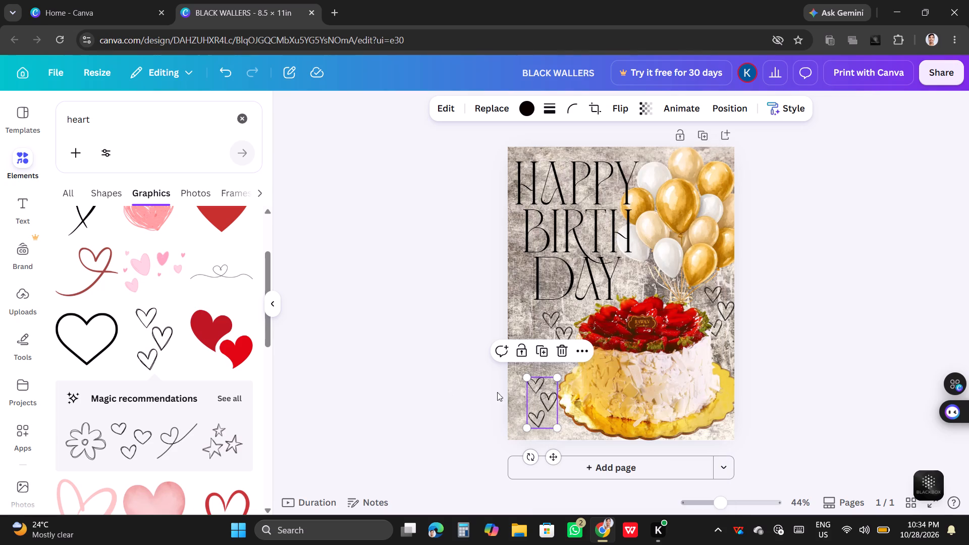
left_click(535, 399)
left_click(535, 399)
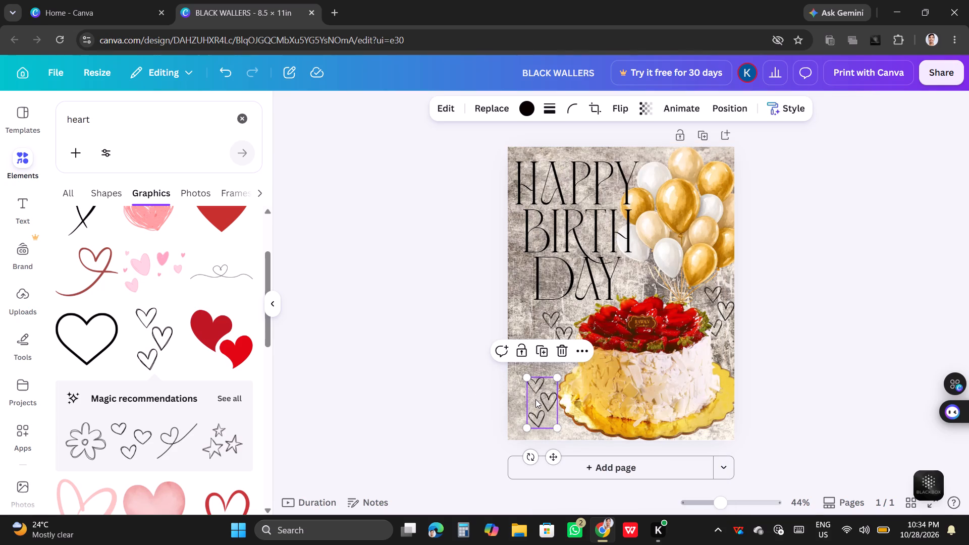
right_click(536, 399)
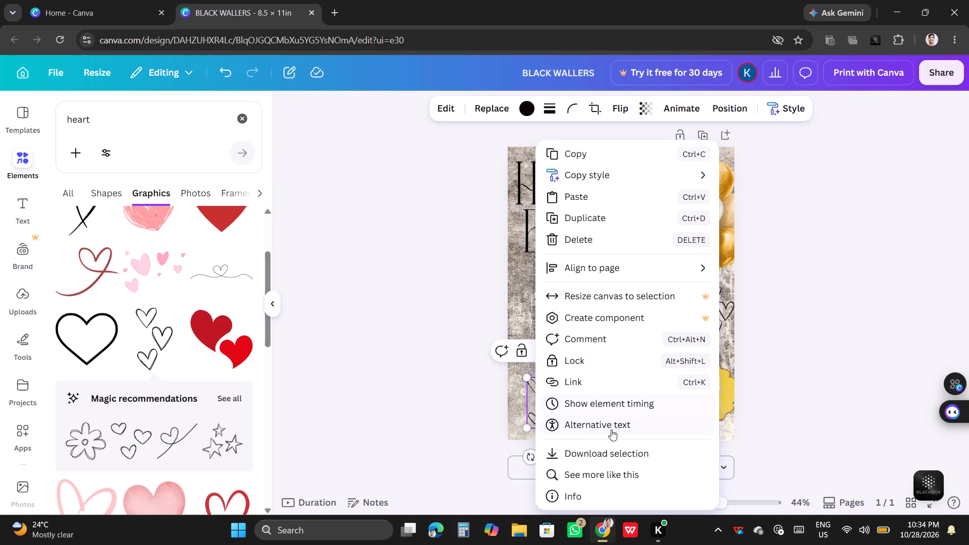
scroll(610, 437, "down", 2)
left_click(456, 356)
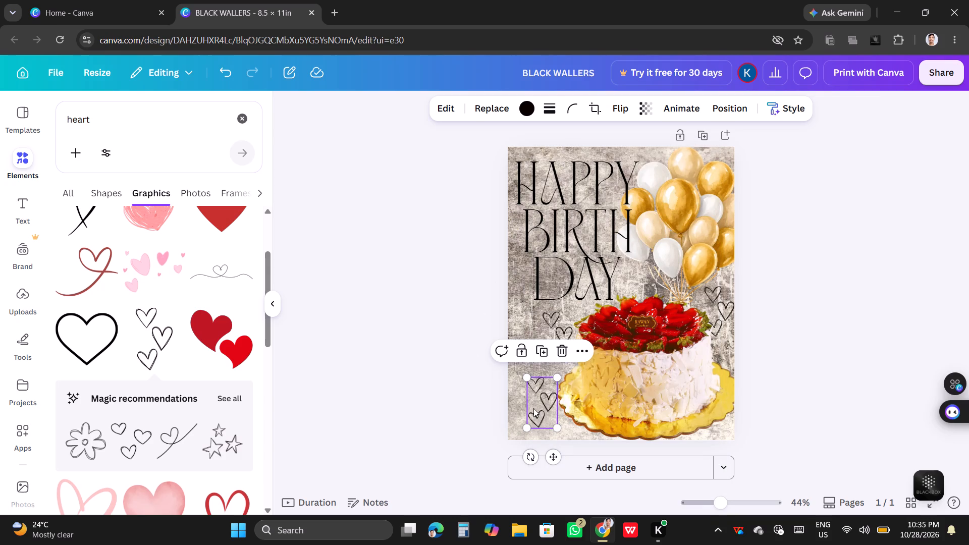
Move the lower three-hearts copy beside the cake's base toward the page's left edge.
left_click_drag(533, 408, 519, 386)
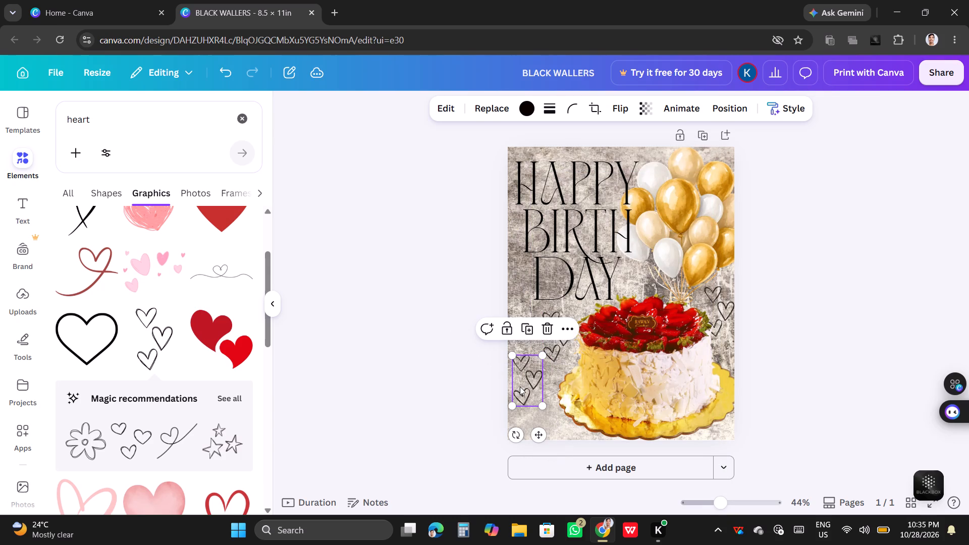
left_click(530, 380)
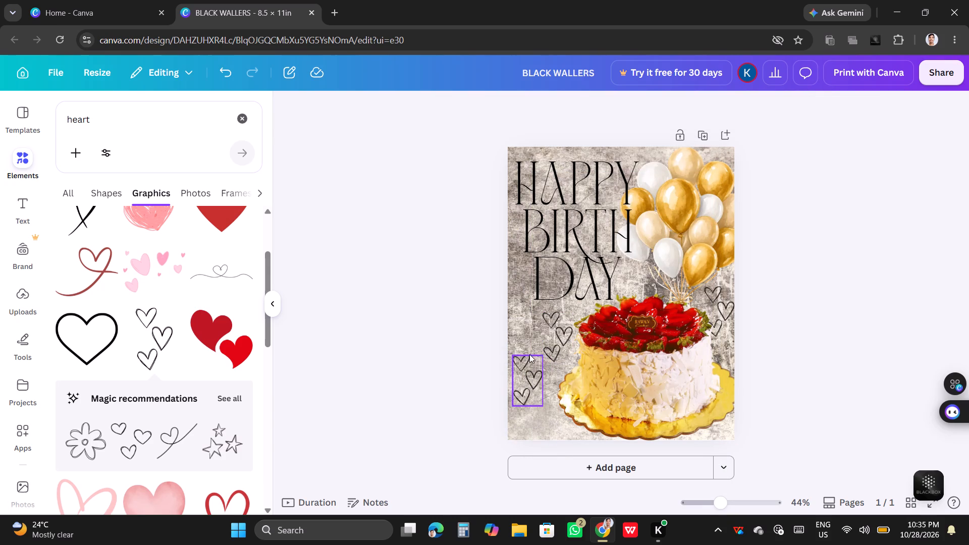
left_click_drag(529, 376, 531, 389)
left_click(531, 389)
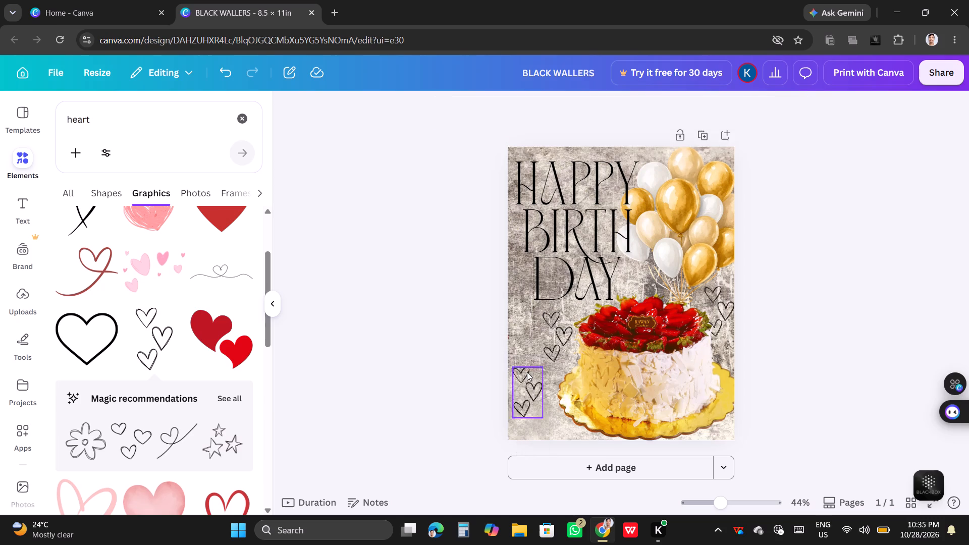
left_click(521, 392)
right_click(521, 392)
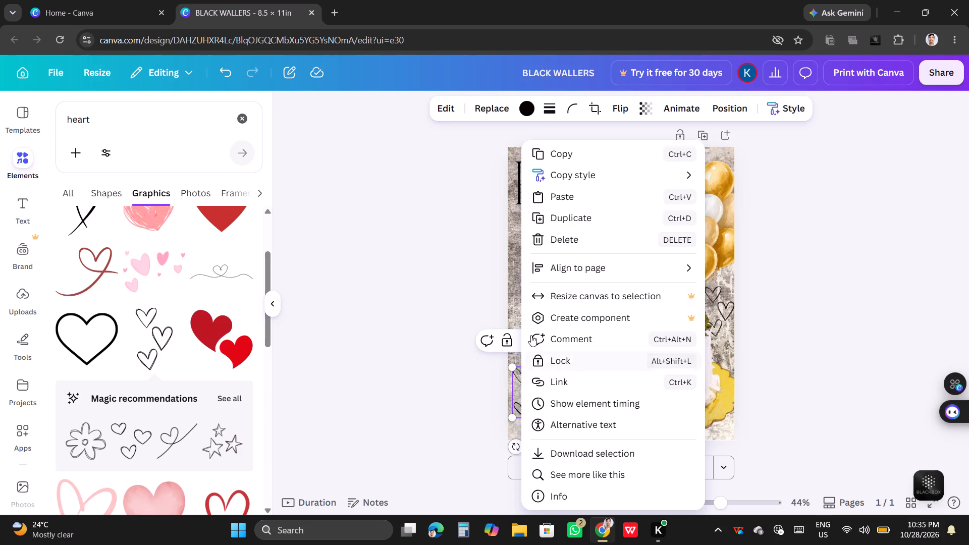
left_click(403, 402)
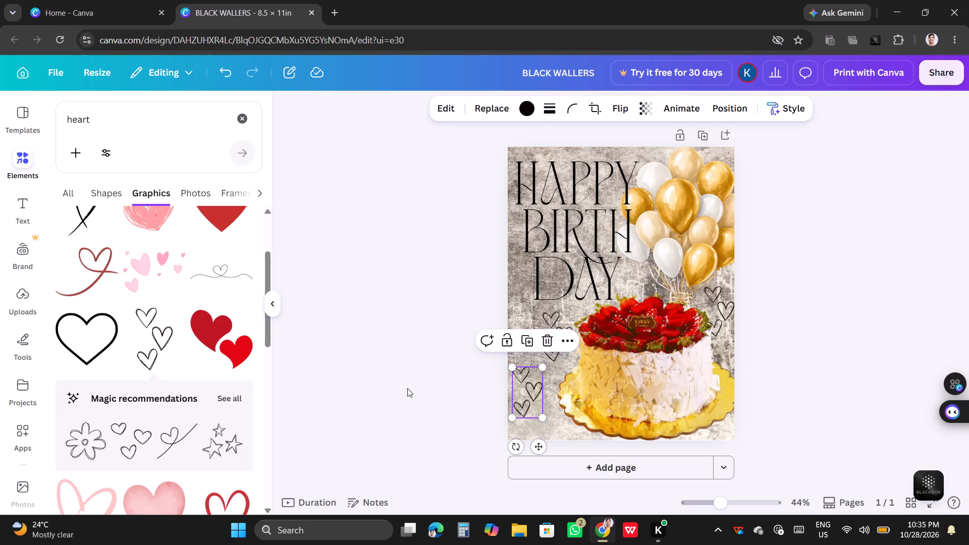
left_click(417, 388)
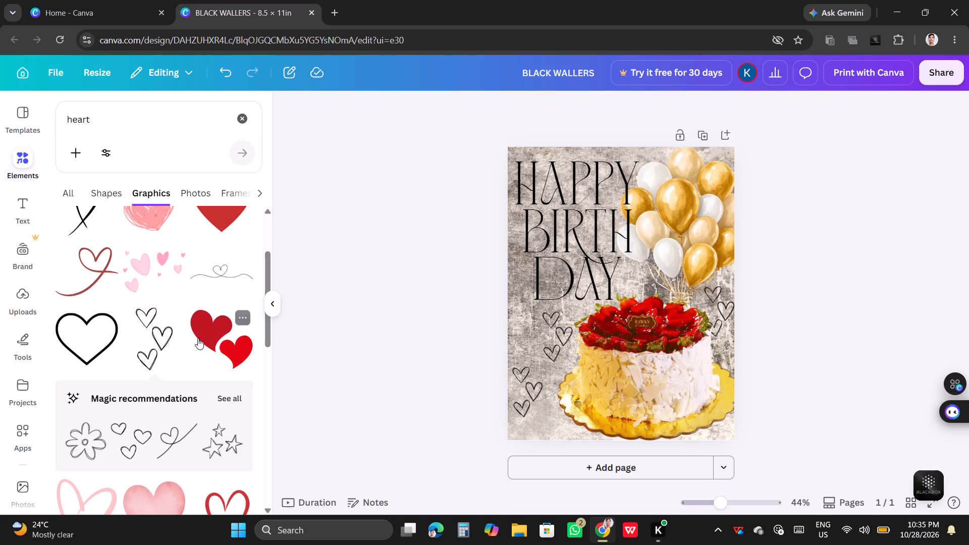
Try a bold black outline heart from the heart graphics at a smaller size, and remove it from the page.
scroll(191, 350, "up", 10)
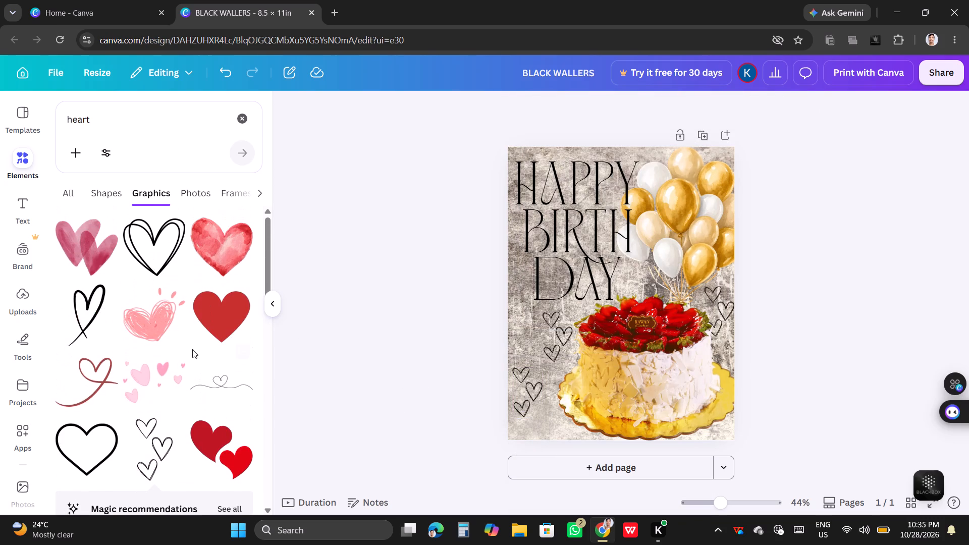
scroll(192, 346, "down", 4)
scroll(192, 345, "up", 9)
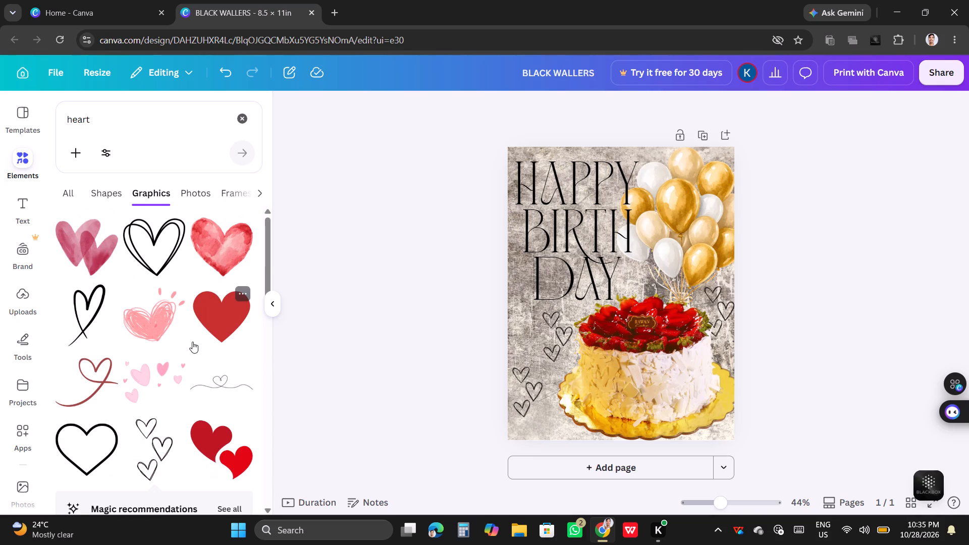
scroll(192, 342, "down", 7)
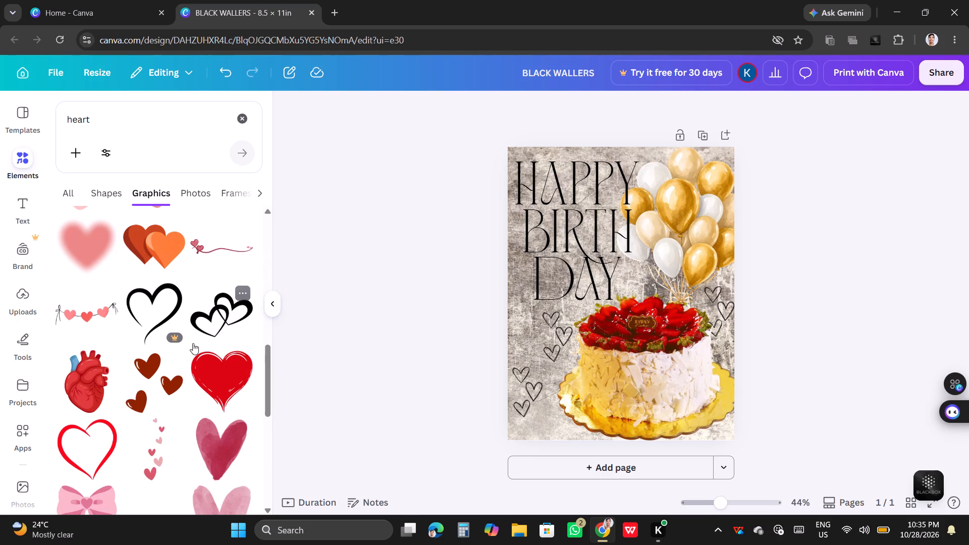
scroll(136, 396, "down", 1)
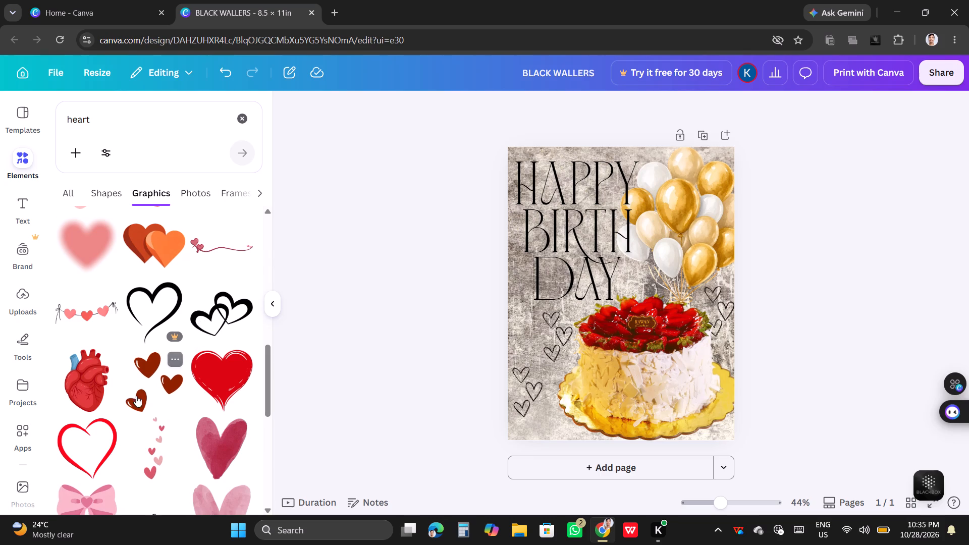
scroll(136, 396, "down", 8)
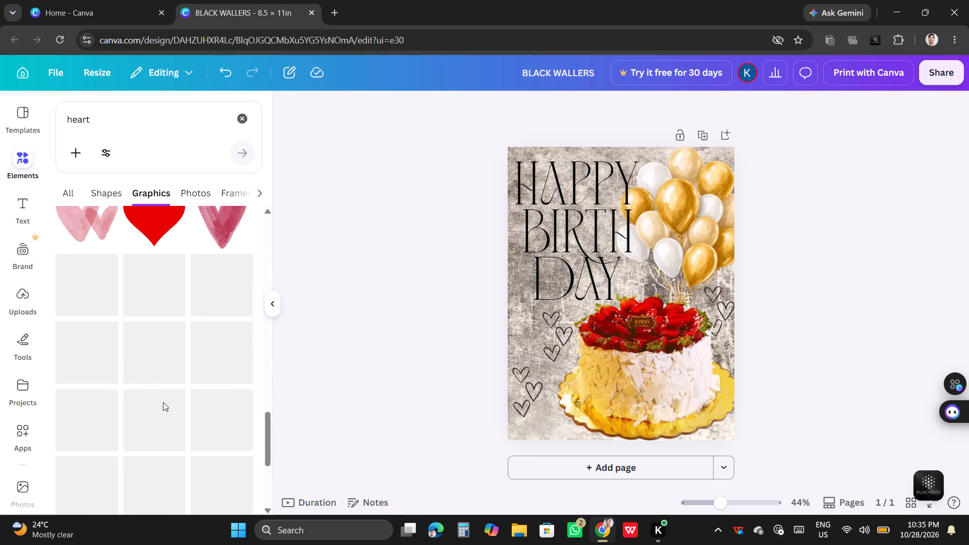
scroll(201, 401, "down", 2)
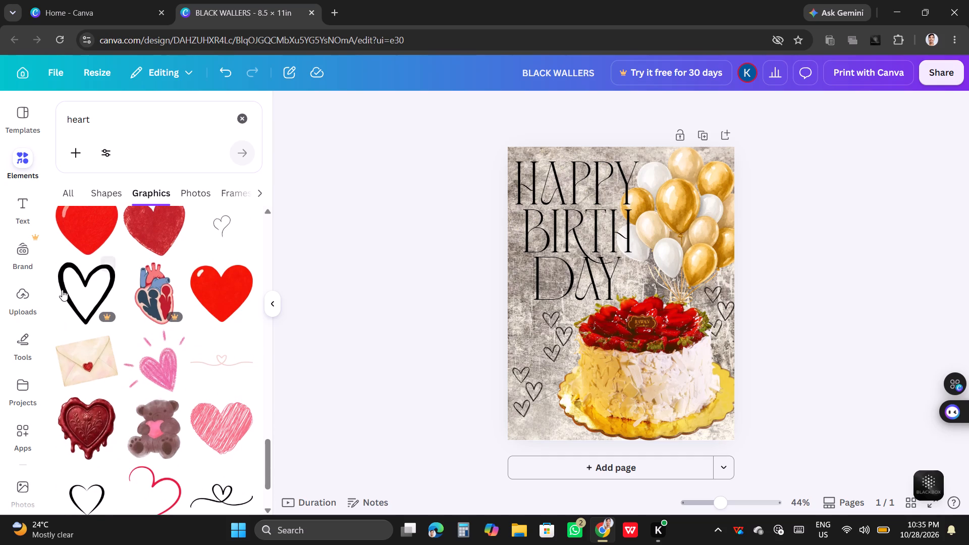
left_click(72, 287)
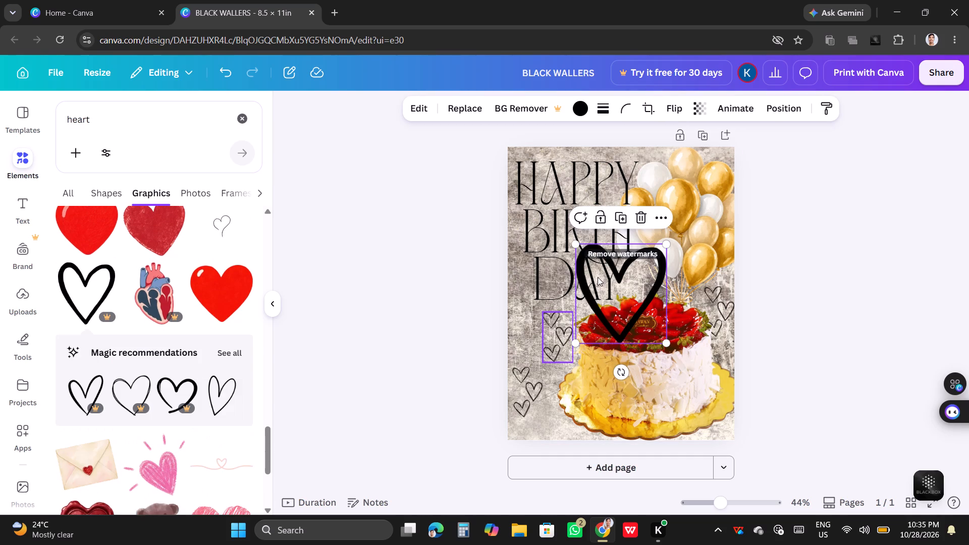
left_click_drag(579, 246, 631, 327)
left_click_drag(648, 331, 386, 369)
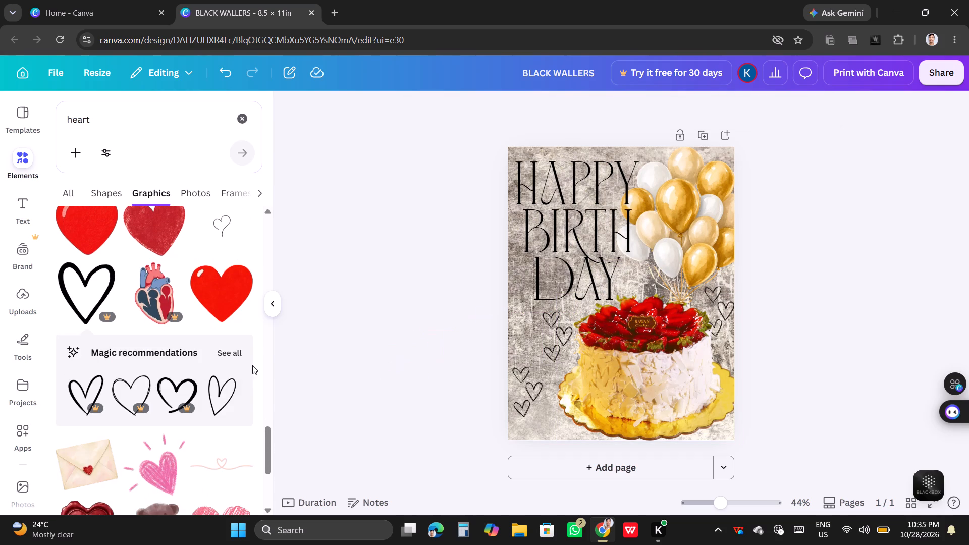
Add the thin hand-drawn heart from the magic recommendations, shrink it and place it left of the cake above the lower three-hearts copy.
left_click(217, 396)
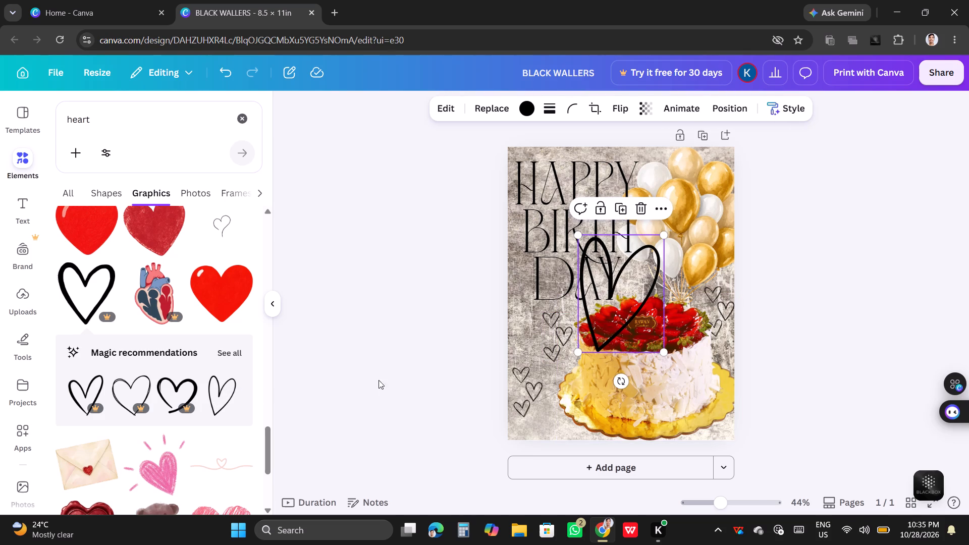
left_click_drag(581, 236, 602, 282)
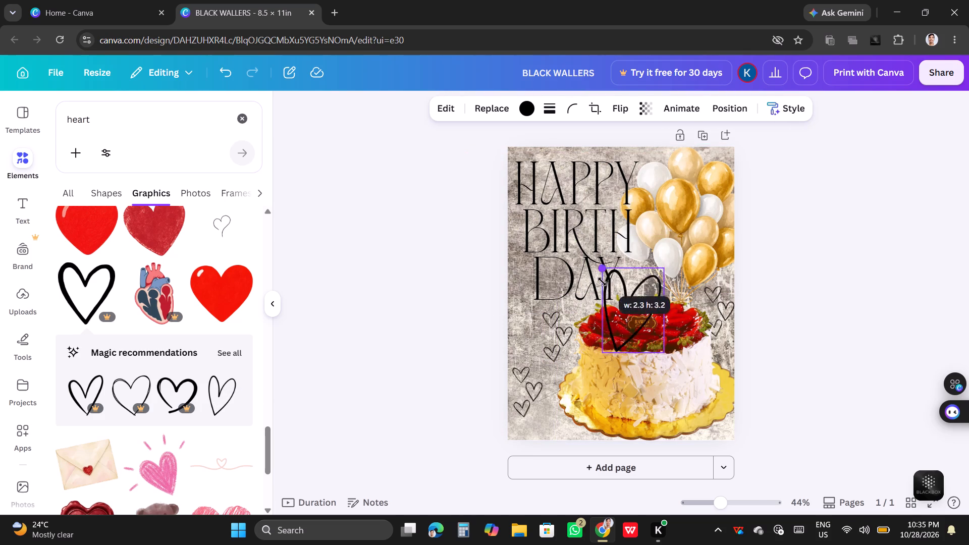
left_click_drag(602, 282, 627, 335)
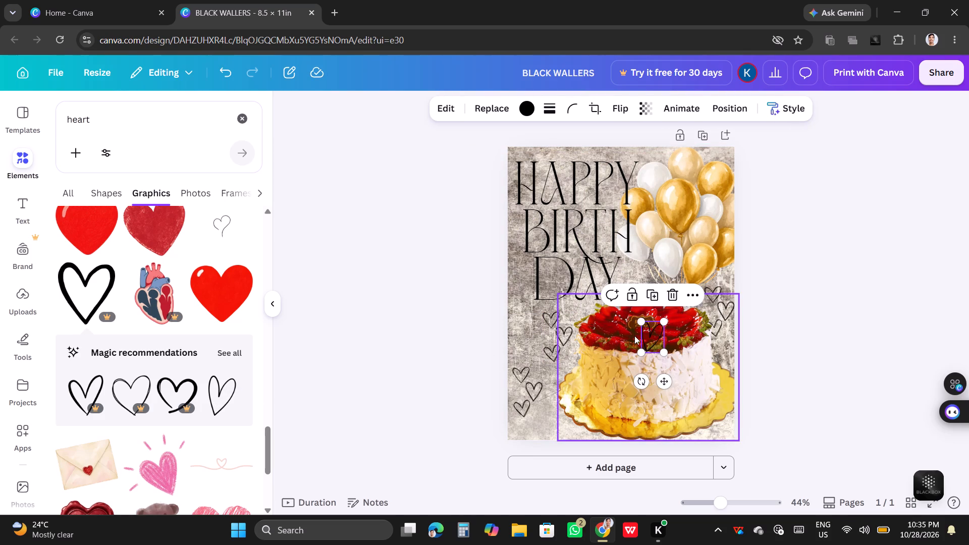
left_click_drag(649, 337, 516, 321)
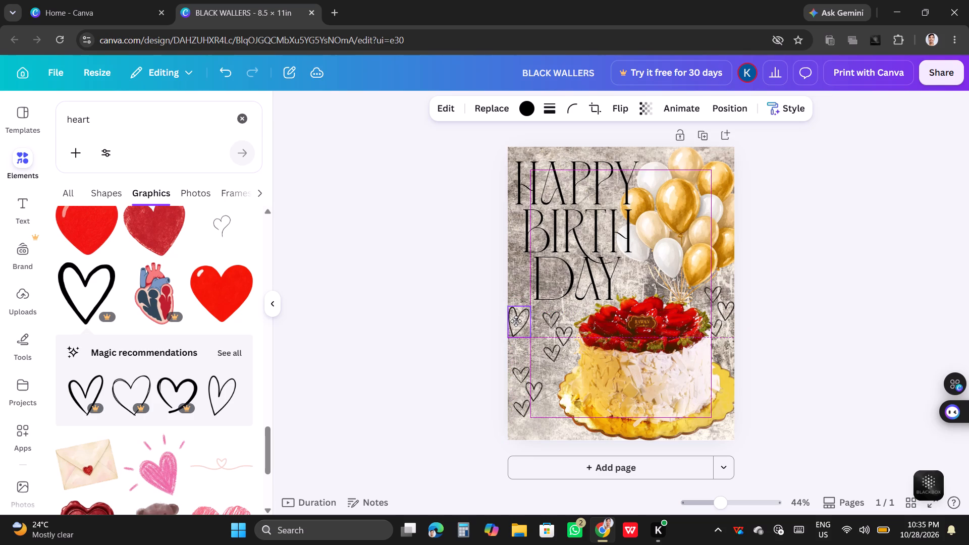
left_click_drag(516, 321, 523, 335)
left_click_drag(518, 323, 521, 331)
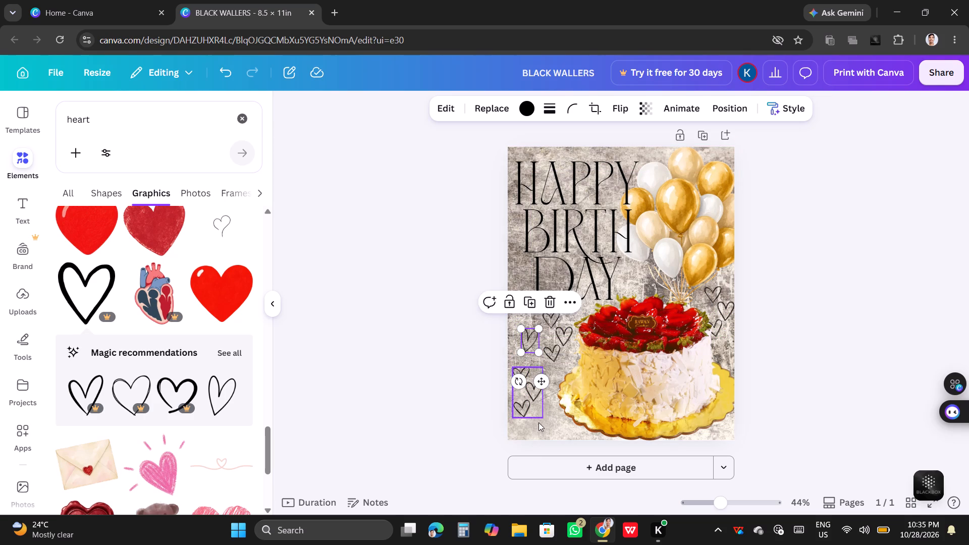
Delete the upper three-hearts copy beside the left side of the cake's top.
left_click(557, 352)
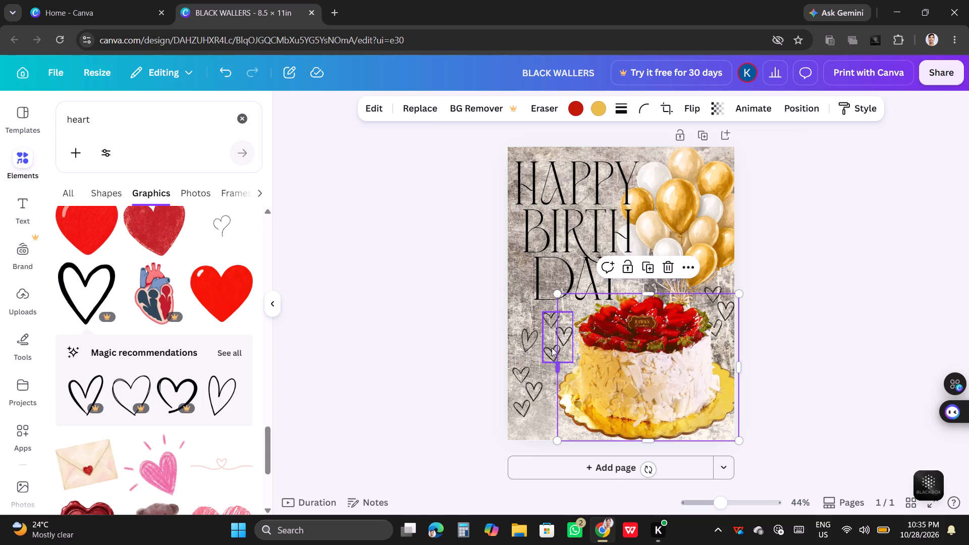
double_click(546, 351)
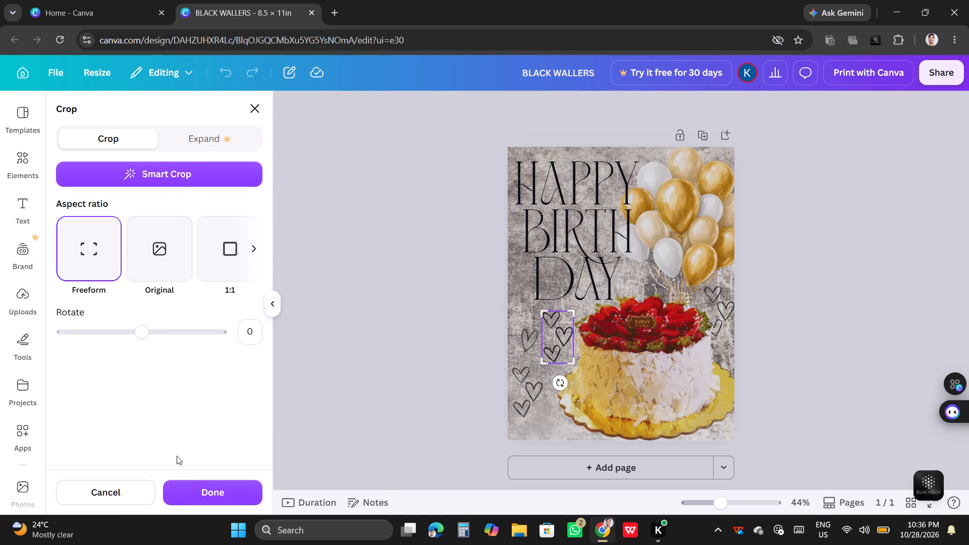
left_click(565, 344)
left_click_drag(550, 335, 418, 332)
left_click(561, 384)
left_click(387, 336)
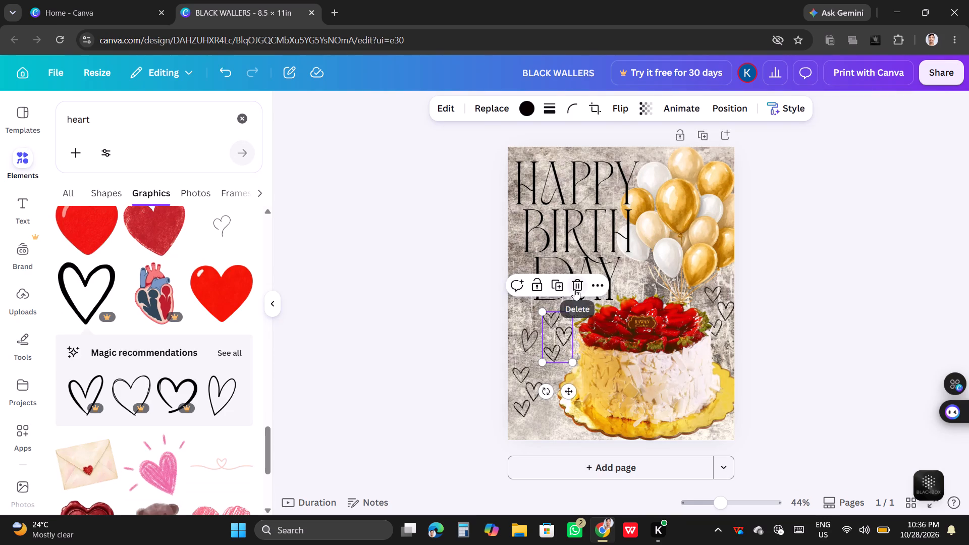
left_click(574, 289)
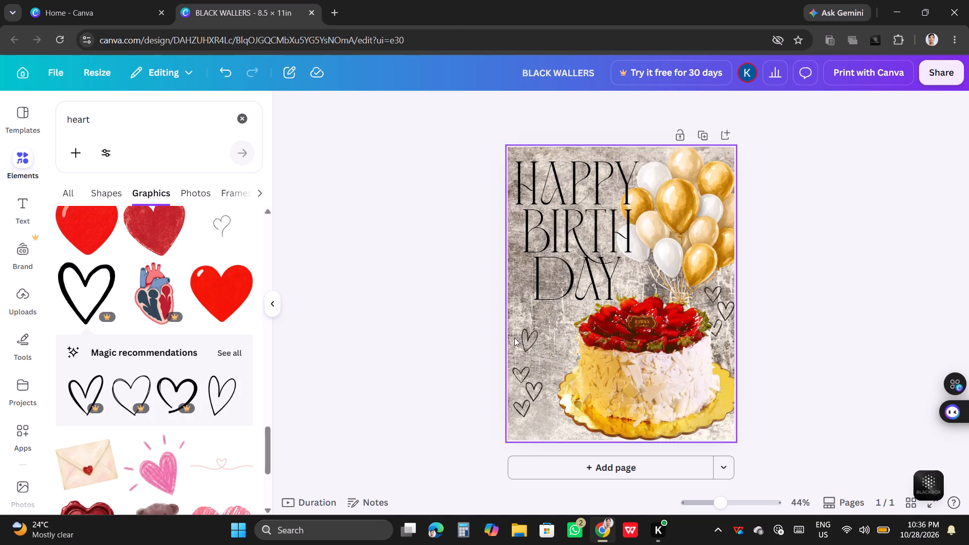
Move the single thin heart slightly up toward the page's left edge, below the DAY text.
left_click_drag(530, 334, 524, 318)
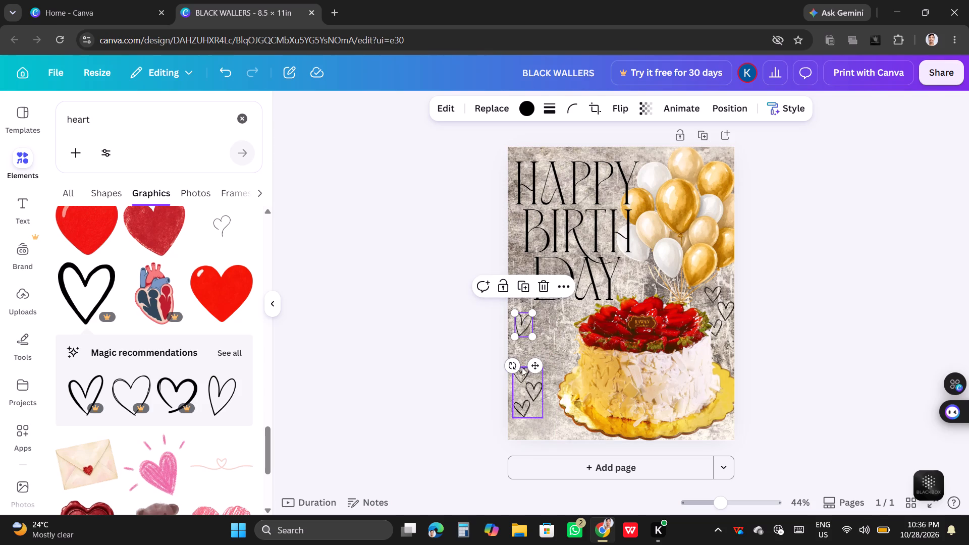
Remove the remaining three-hearts copy left of the cake from the page.
left_click_drag(519, 375, 544, 339)
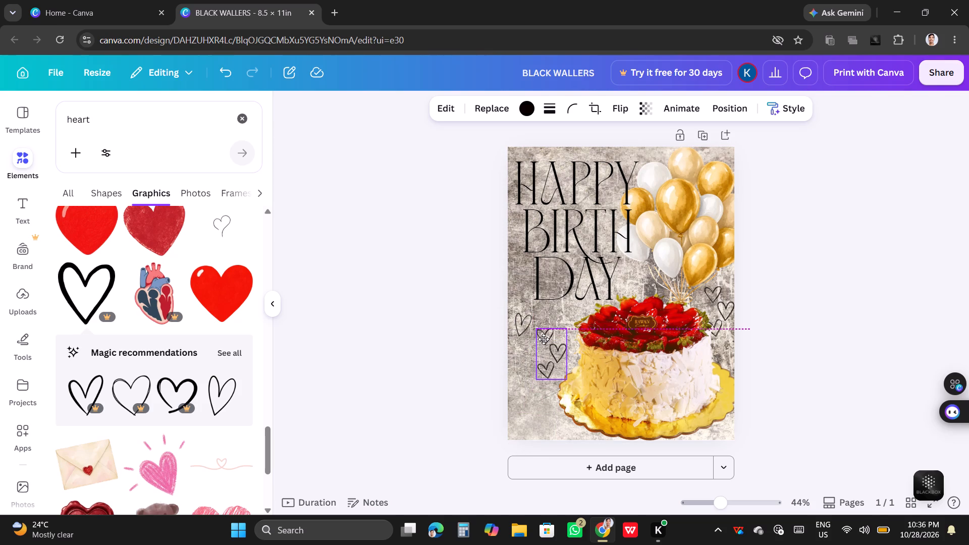
left_click_drag(544, 339, 163, 353)
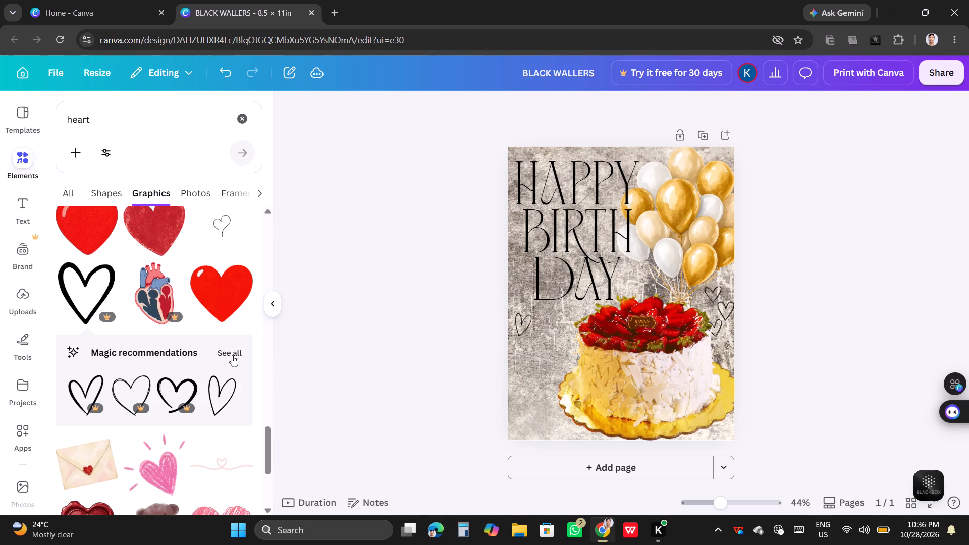
Duplicate the thin heart twice, placing one copy near the page's bottom-left corner and the other just left of the cake.
left_click(515, 329)
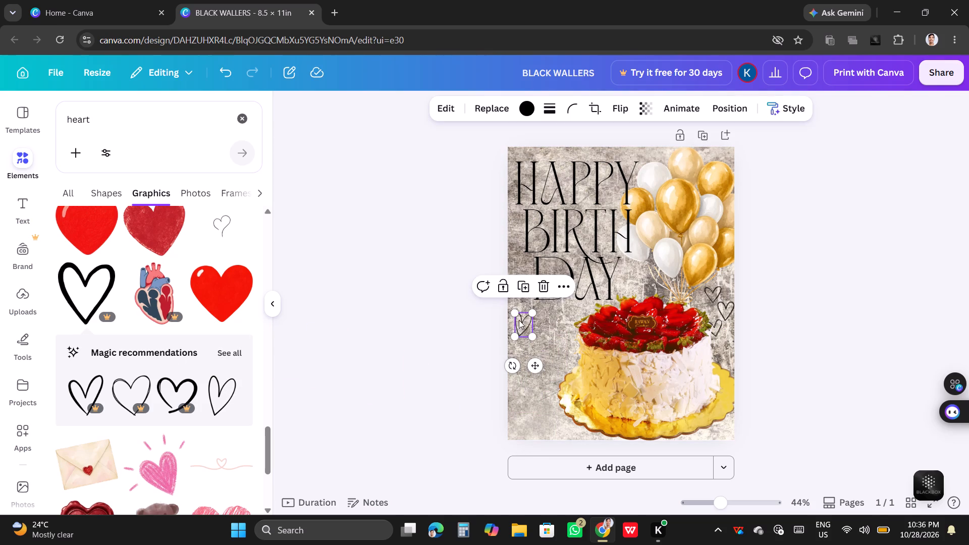
left_click(523, 288)
left_click(523, 288)
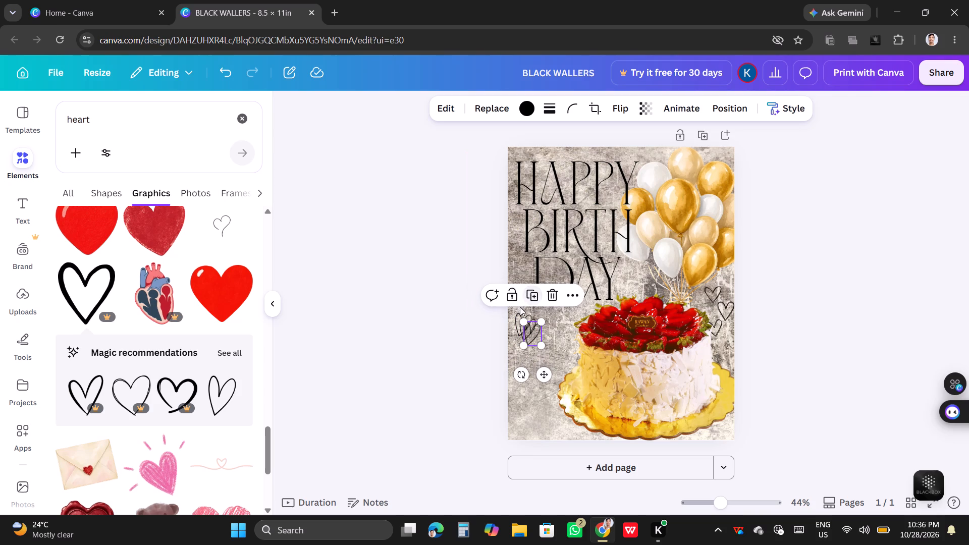
left_click_drag(531, 336, 528, 408)
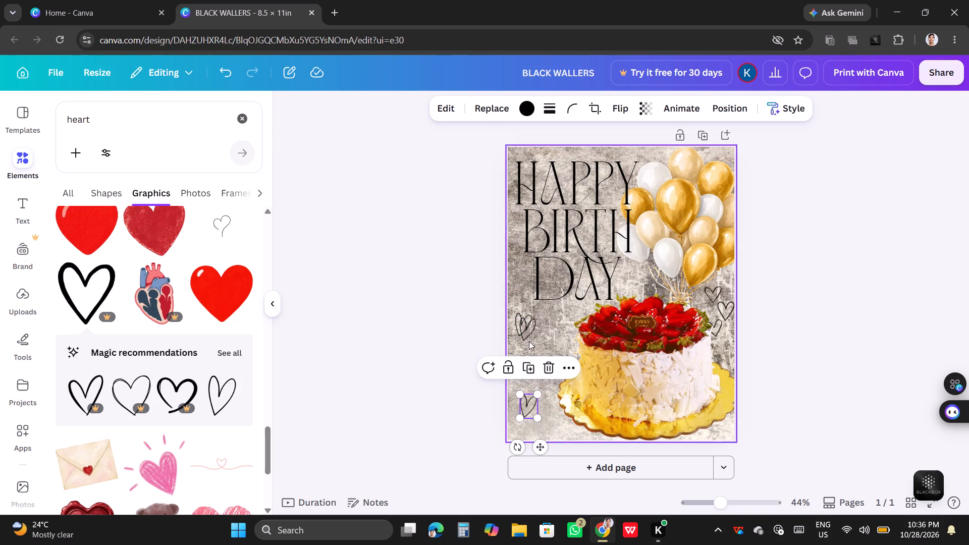
left_click_drag(531, 329, 552, 352)
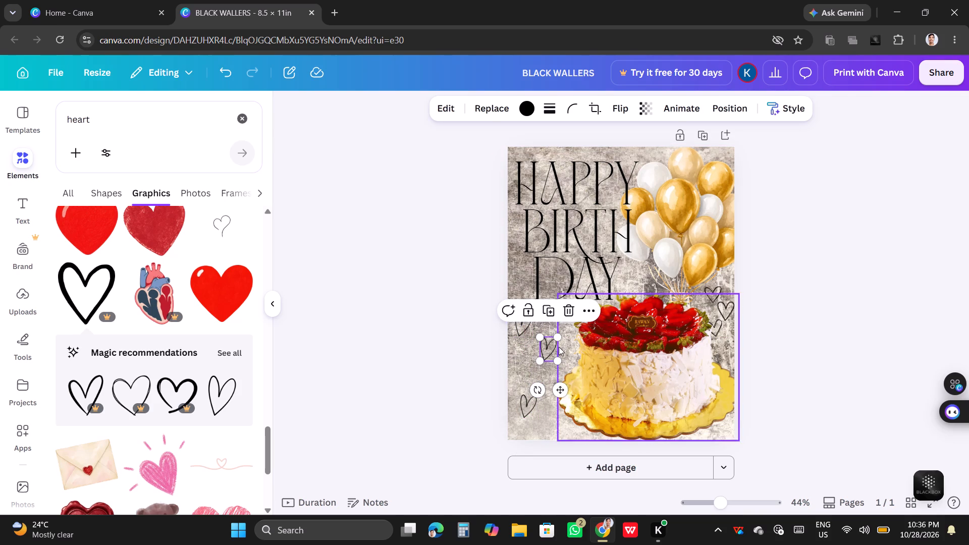
left_click_drag(544, 350, 545, 361)
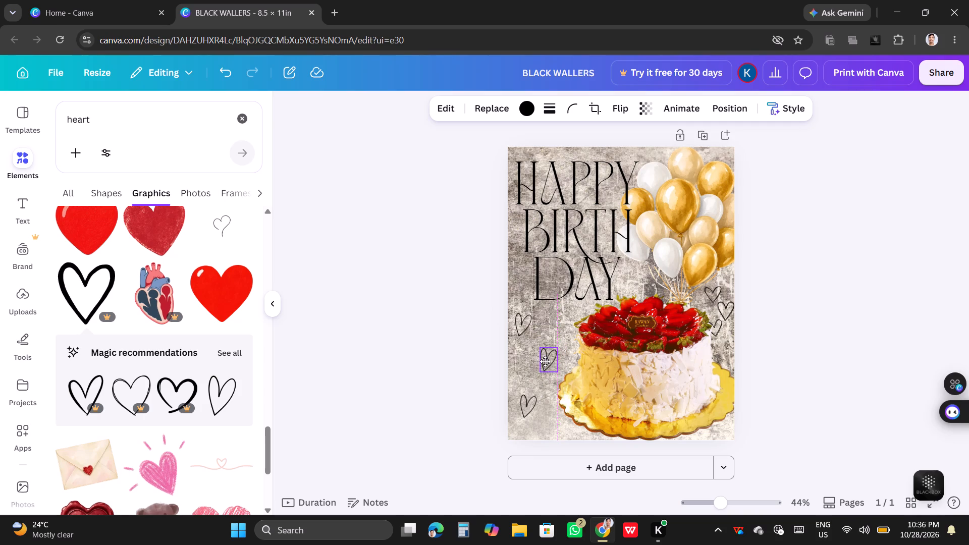
left_click_drag(545, 361, 545, 362)
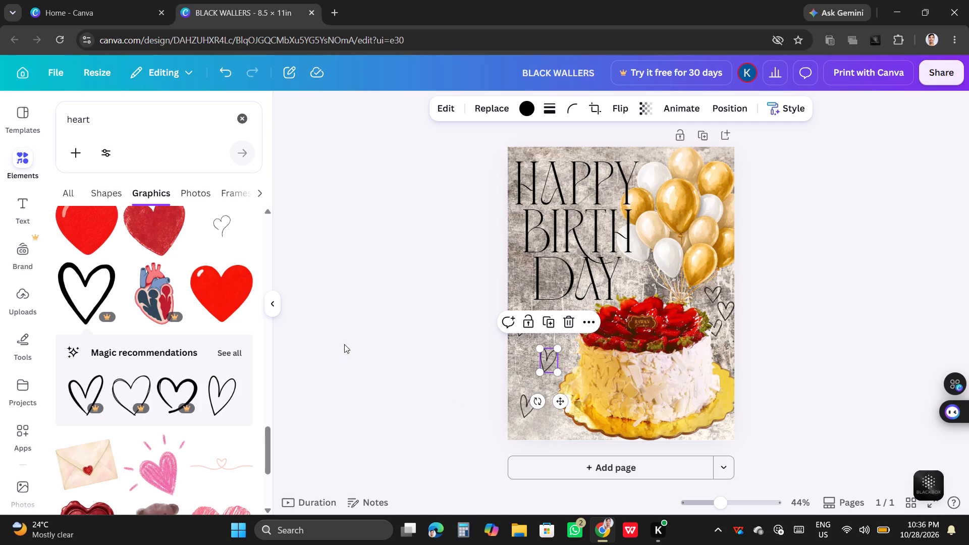
Replace the heart search in Elements with a search for "candle".
scroll(197, 373, "down", 3)
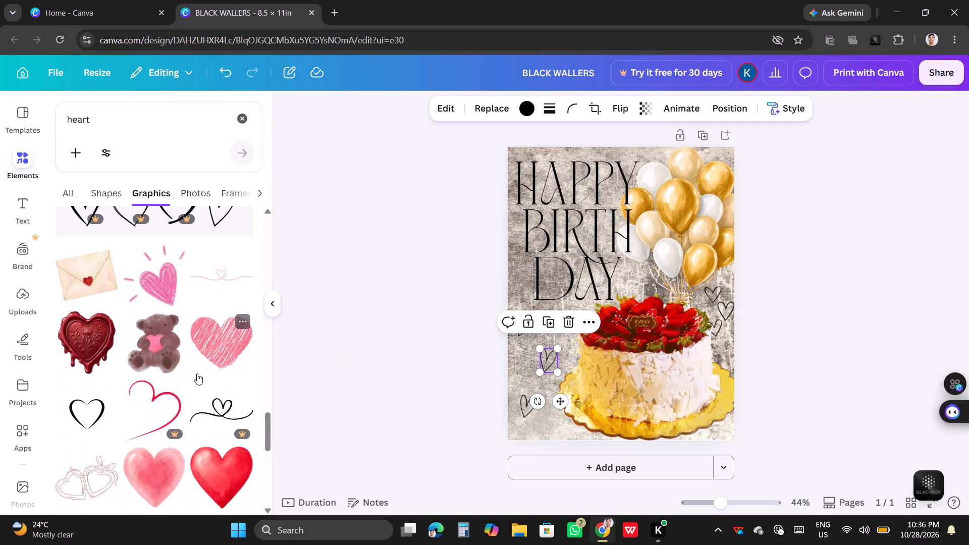
scroll(197, 374, "down", 2)
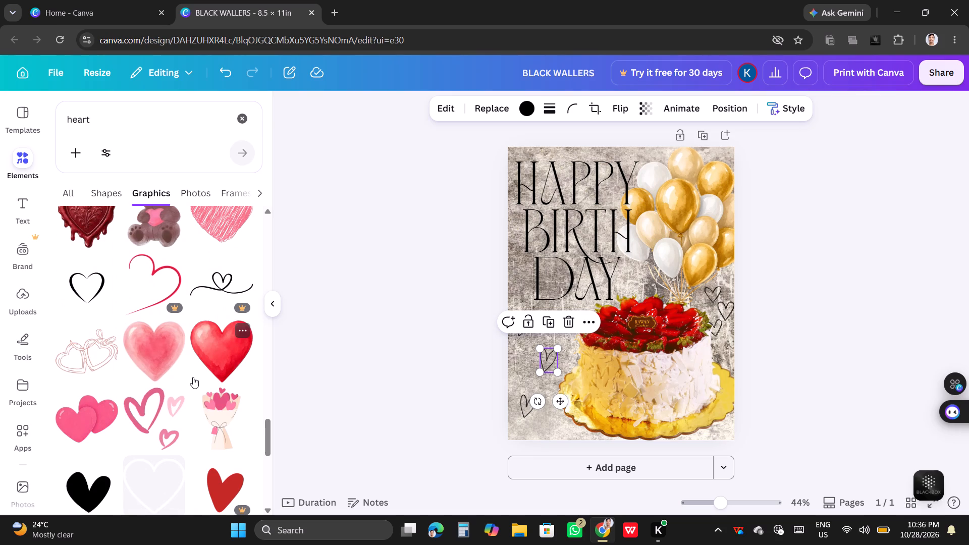
left_click(240, 121)
key("c")
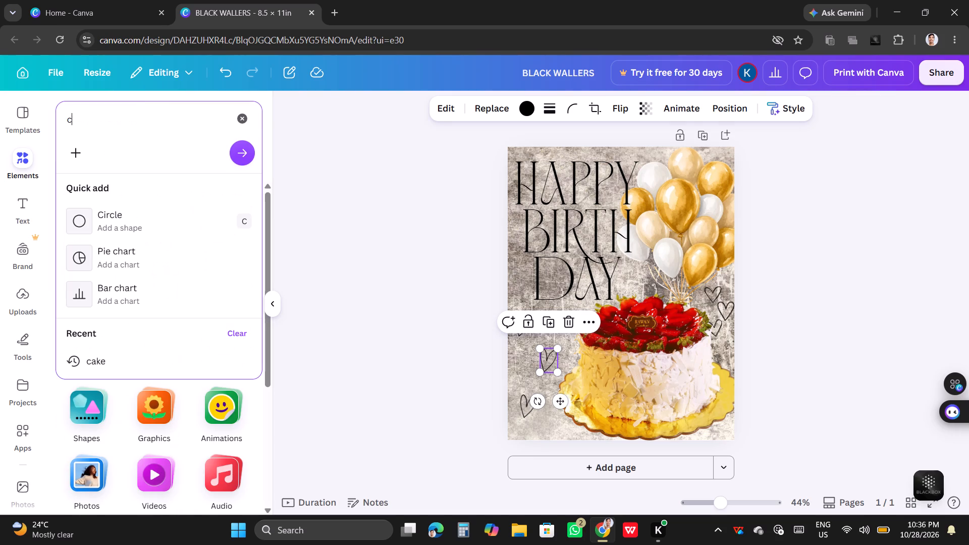
key("a")
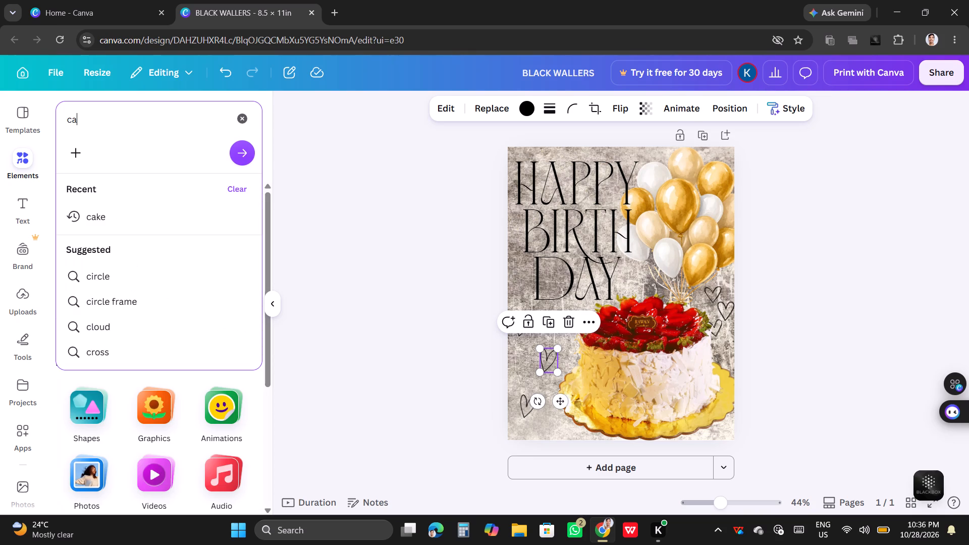
type("ndke")
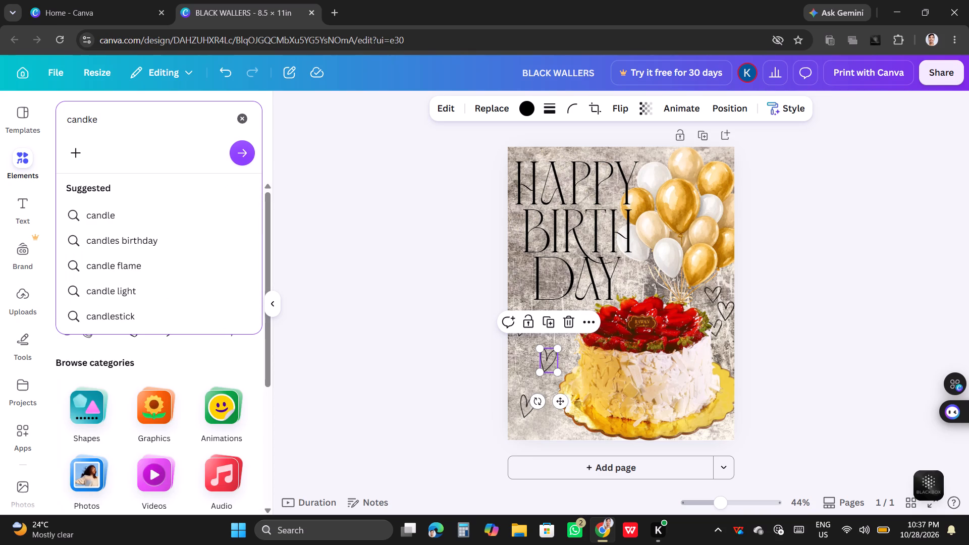
key("BackSpace")
key("BackSpace")
type("le")
key("Return")
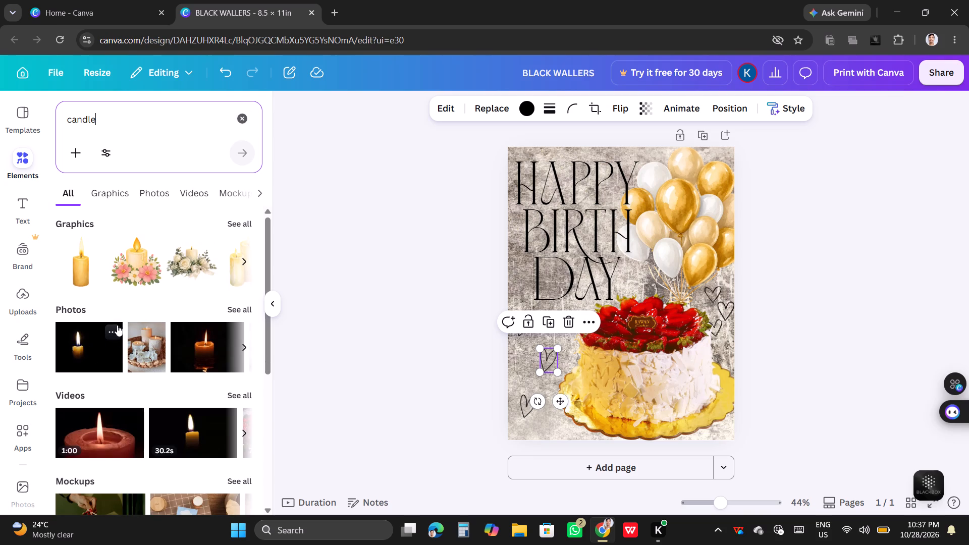
Look over the candle results by category and show the full set of candle graphics.
scroll(136, 406, "down", 6)
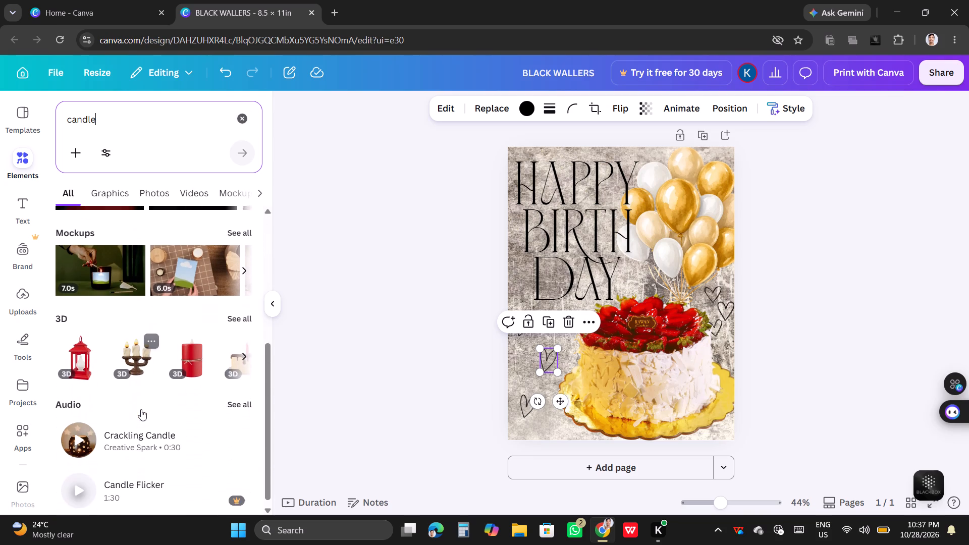
scroll(142, 413, "down", 3)
scroll(150, 415, "up", 8)
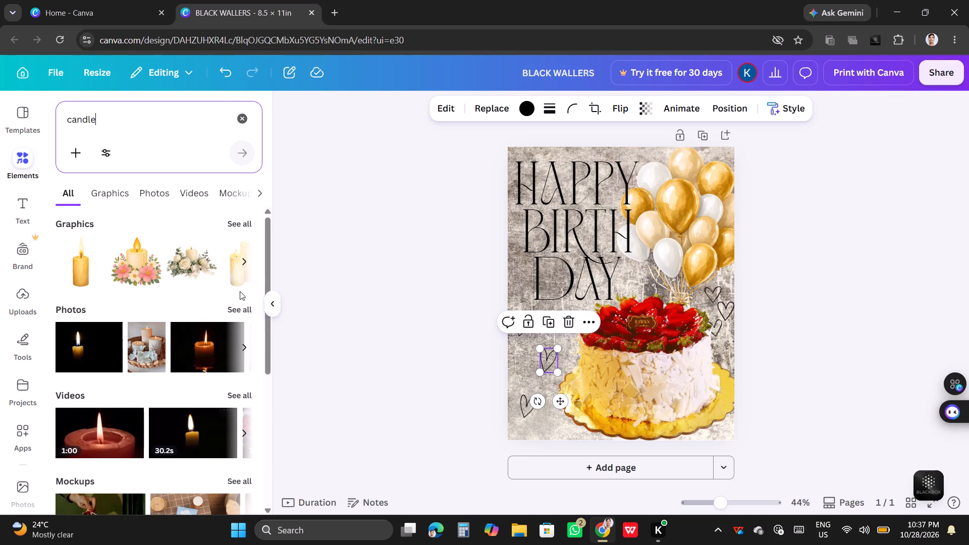
left_click(244, 262)
left_click(244, 261)
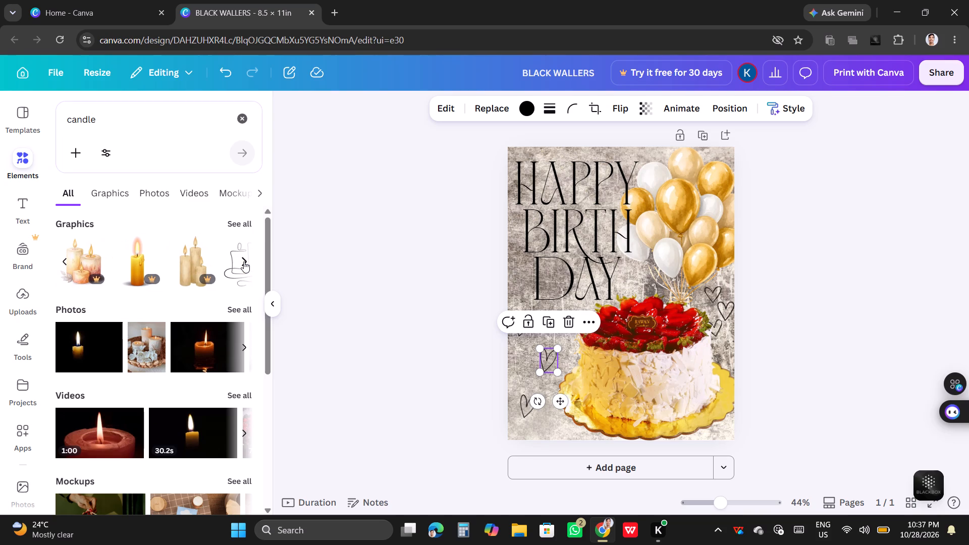
left_click(244, 261)
left_click(244, 262)
left_click(243, 262)
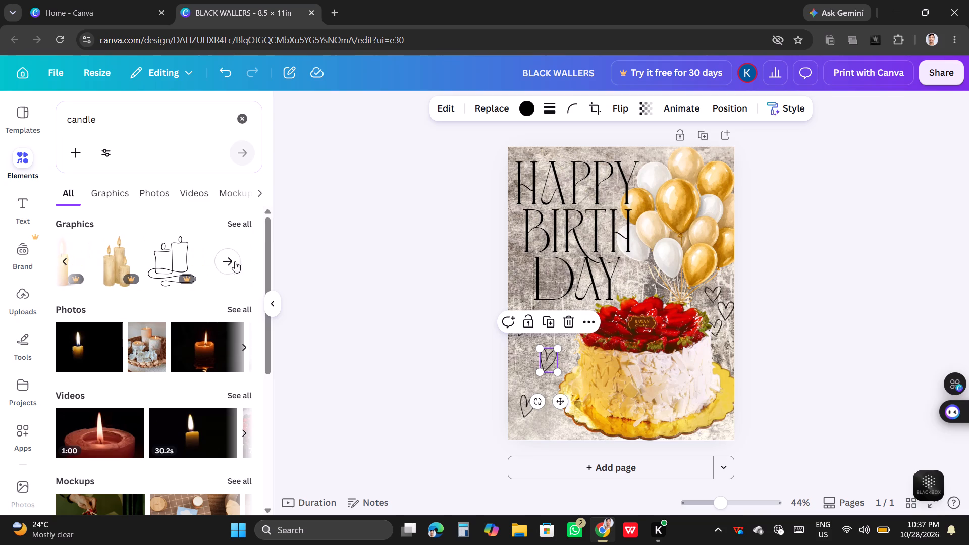
left_click(237, 226)
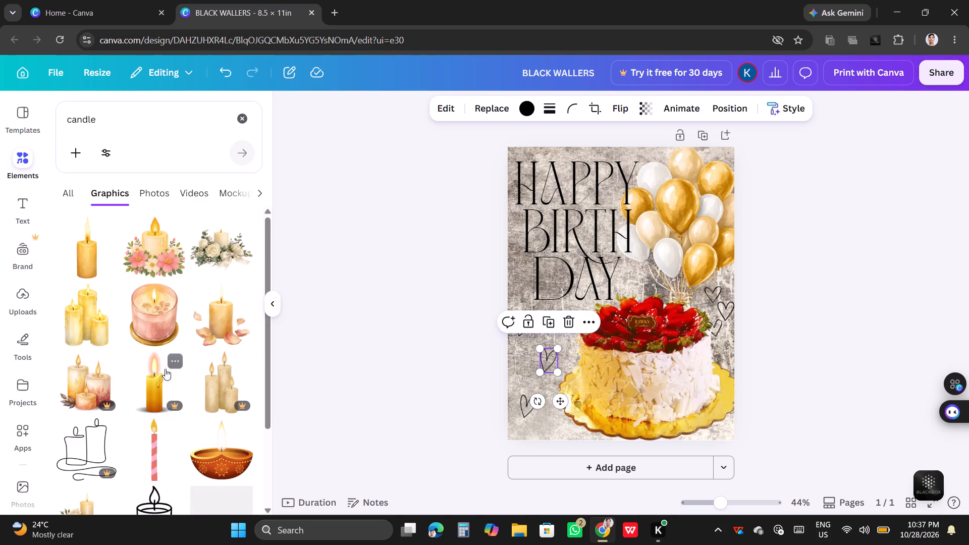
Look through the candle graphics for a slim birthday candle that suits the cake.
scroll(191, 362, "down", 5)
scroll(192, 367, "up", 2)
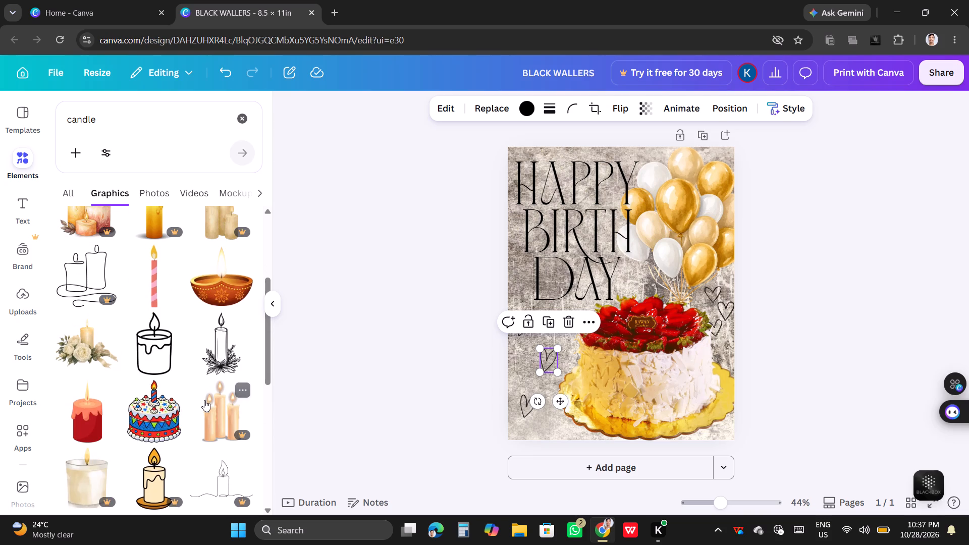
scroll(213, 459, "down", 4)
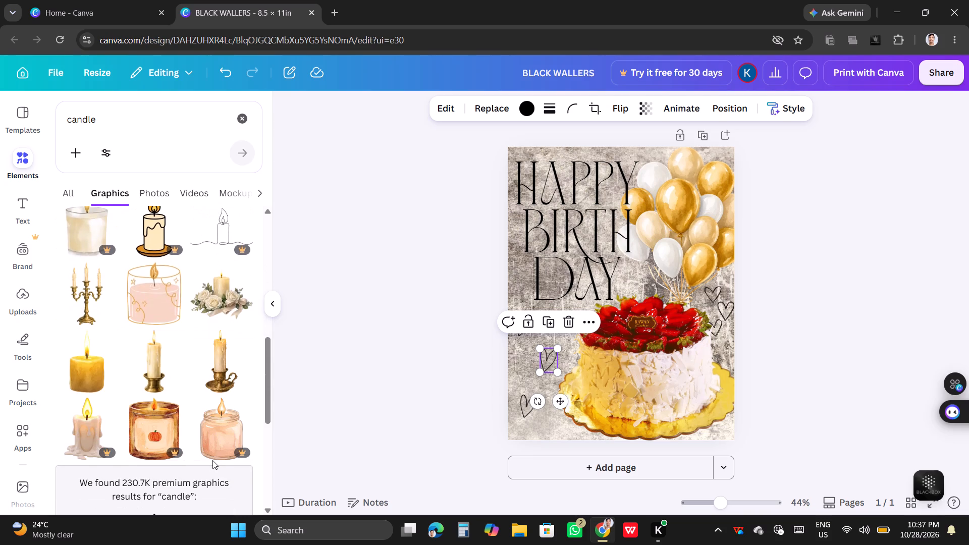
scroll(212, 460, "down", 4)
scroll(222, 362, "down", 5)
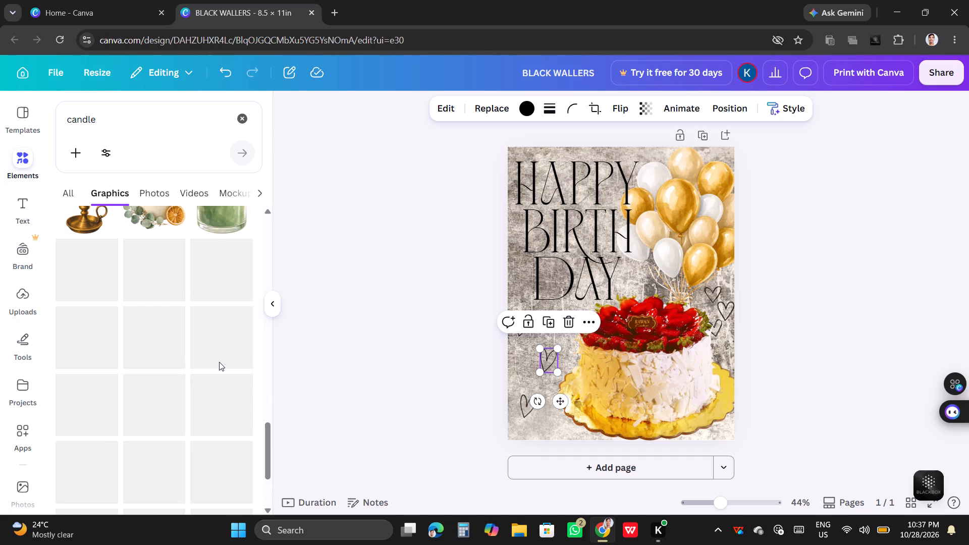
scroll(183, 374, "down", 3)
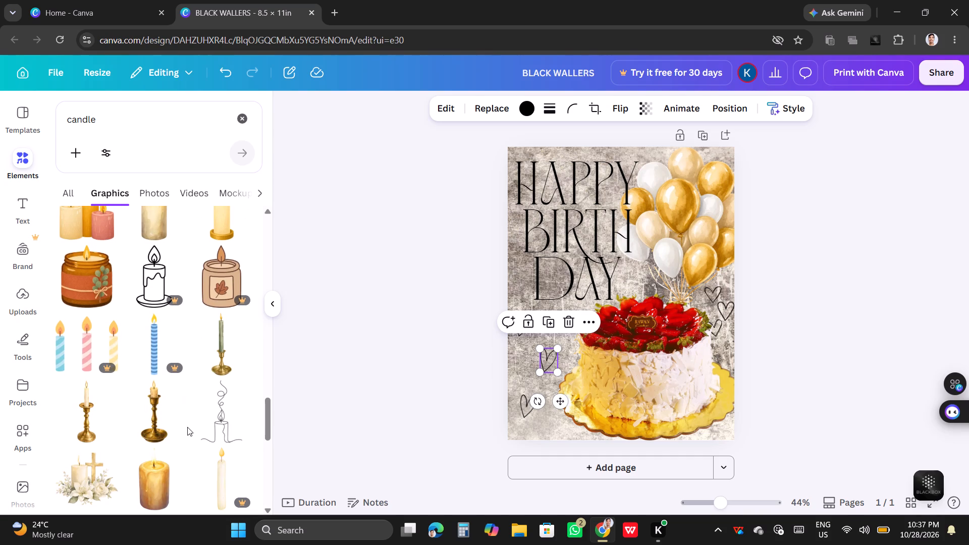
scroll(198, 422, "down", 4)
scroll(198, 422, "up", 2)
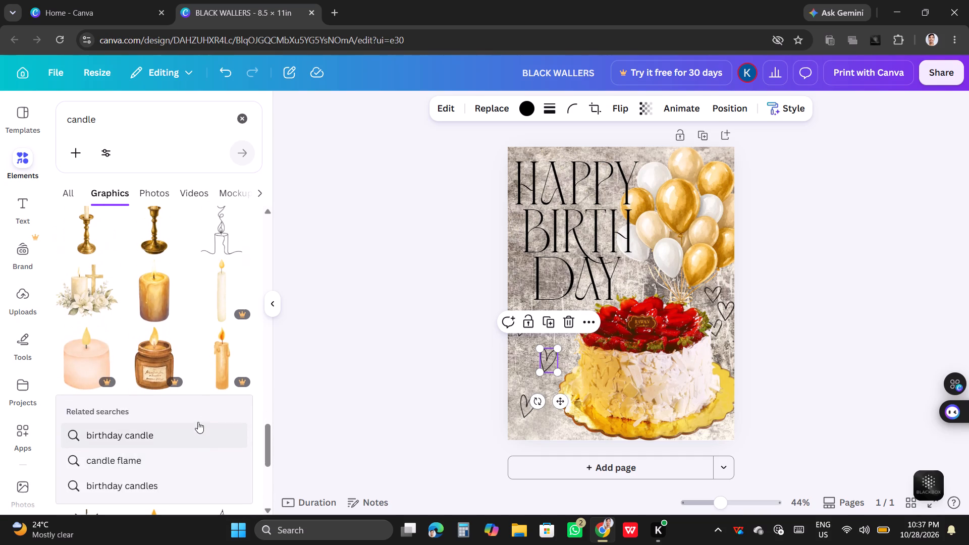
scroll(197, 421, "up", 2)
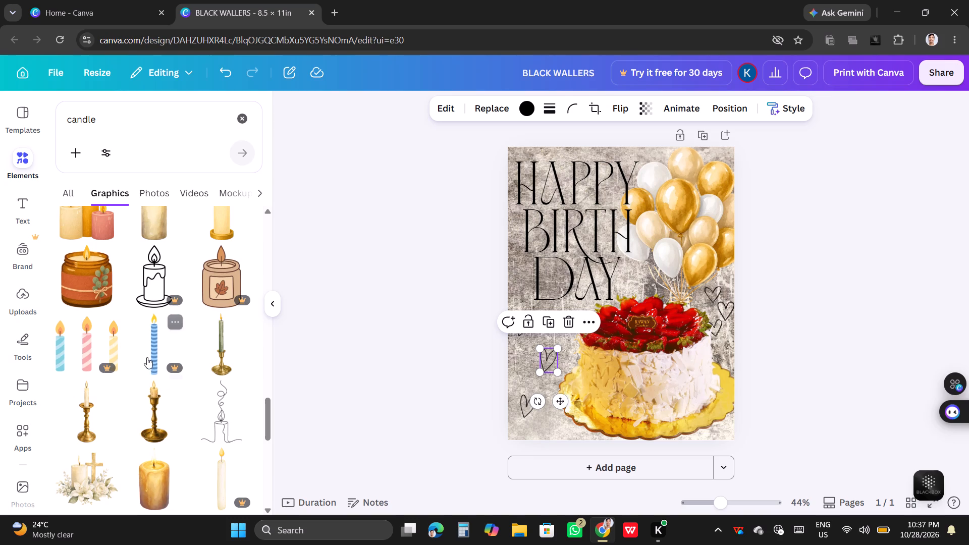
scroll(192, 427, "down", 5)
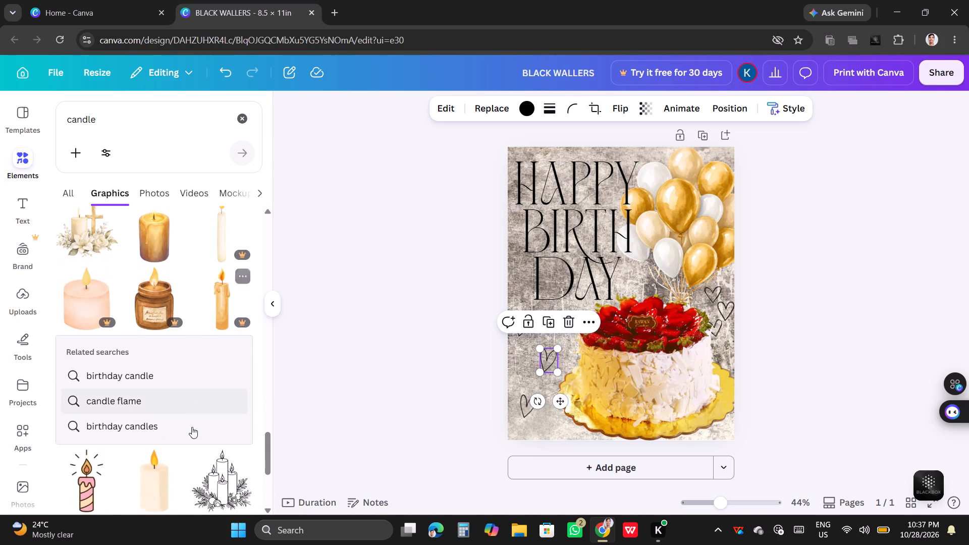
scroll(192, 427, "down", 3)
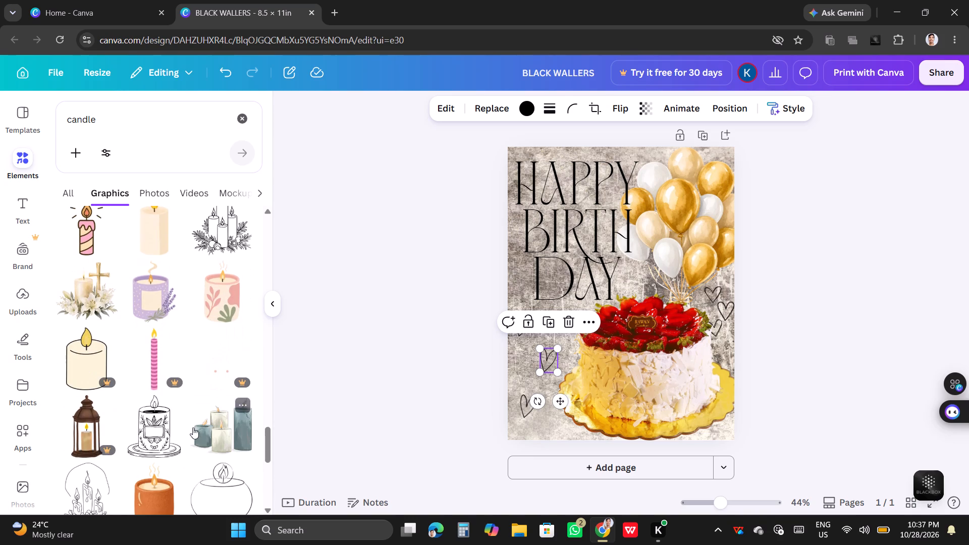
scroll(173, 379, "down", 4)
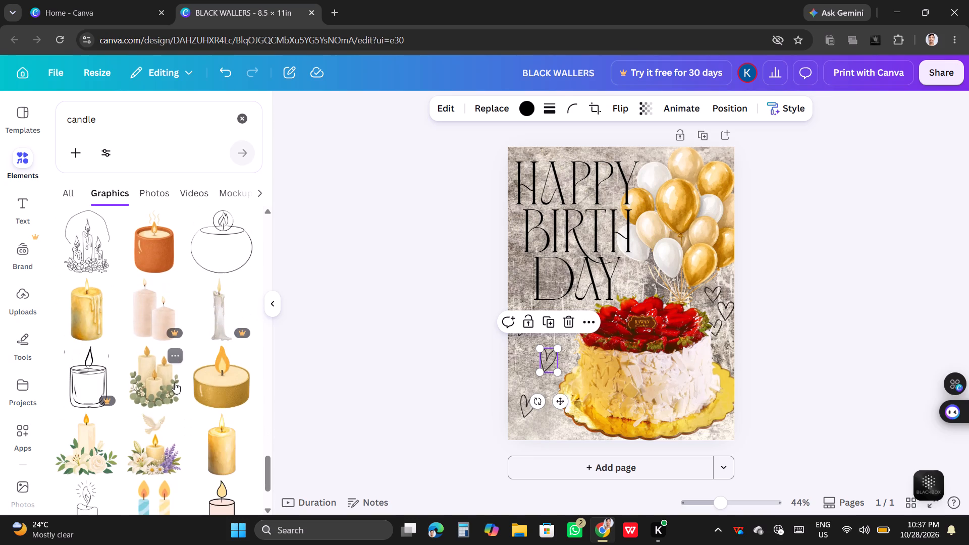
scroll(195, 301, "down", 2)
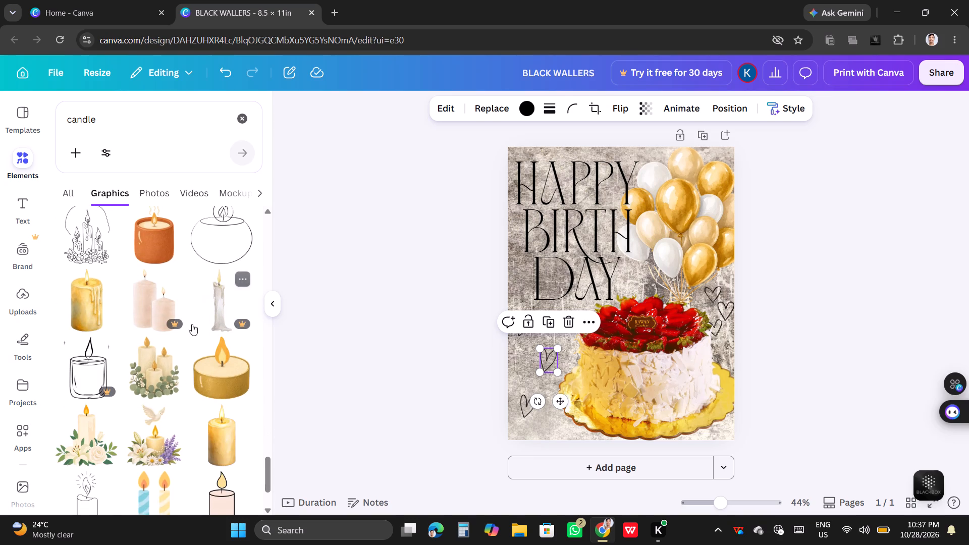
scroll(192, 324, "down", 4)
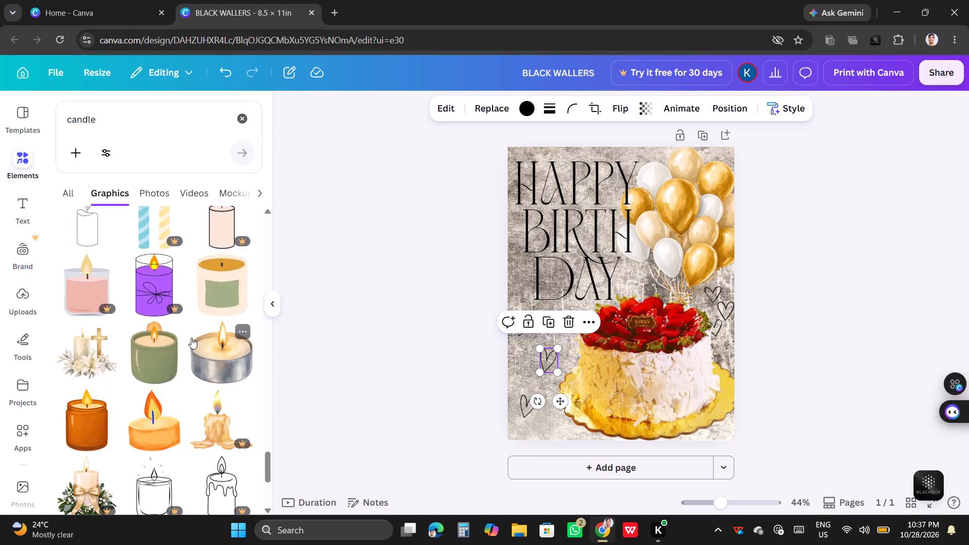
scroll(191, 338, "down", 6)
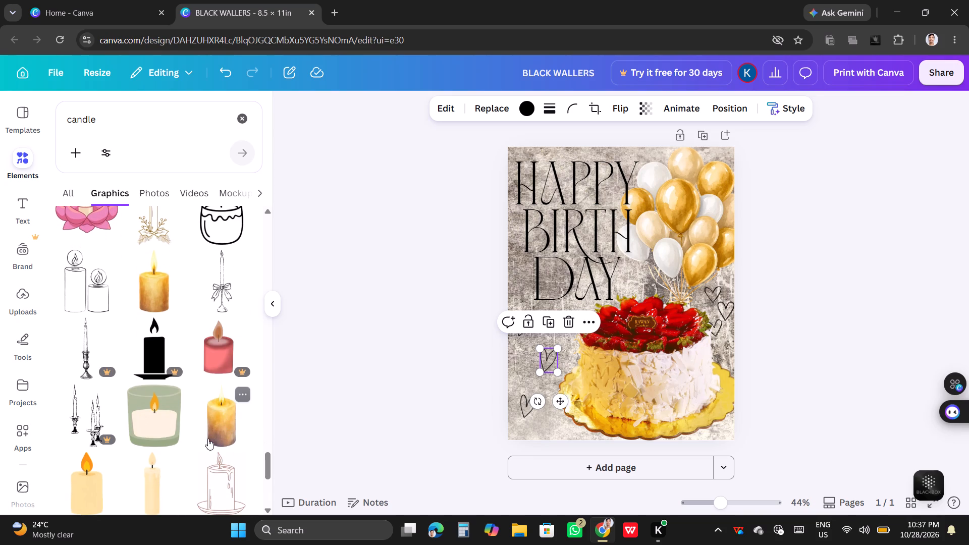
left_click(388, 405)
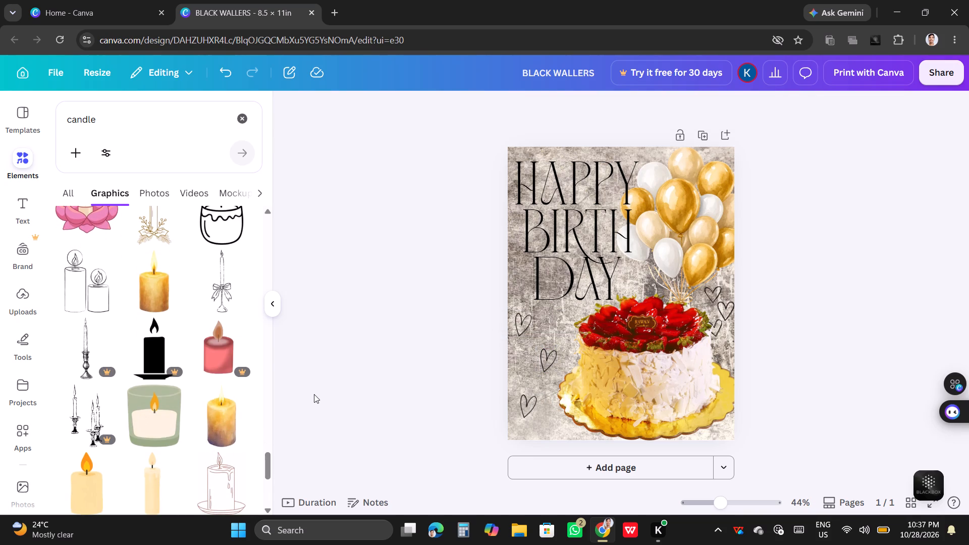
scroll(176, 436, "down", 5)
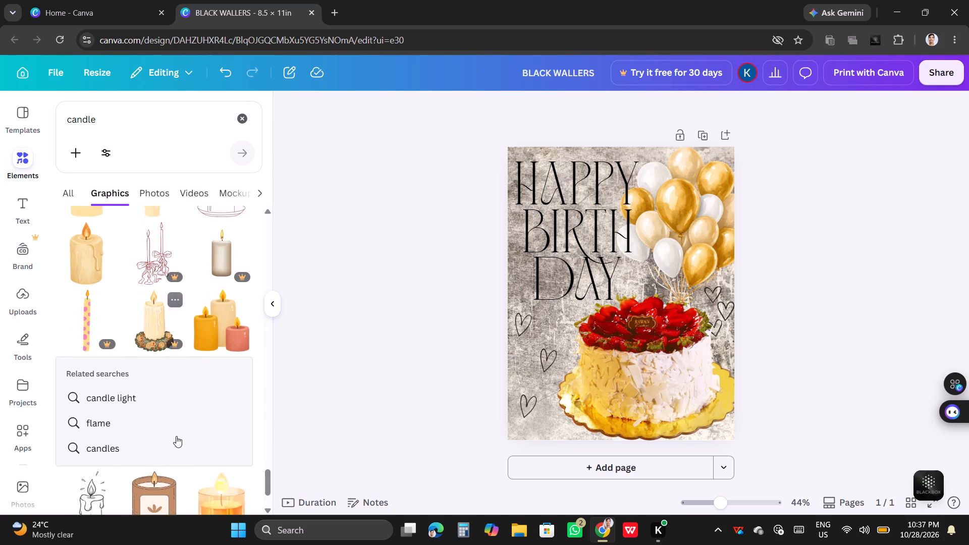
scroll(176, 436, "down", 6)
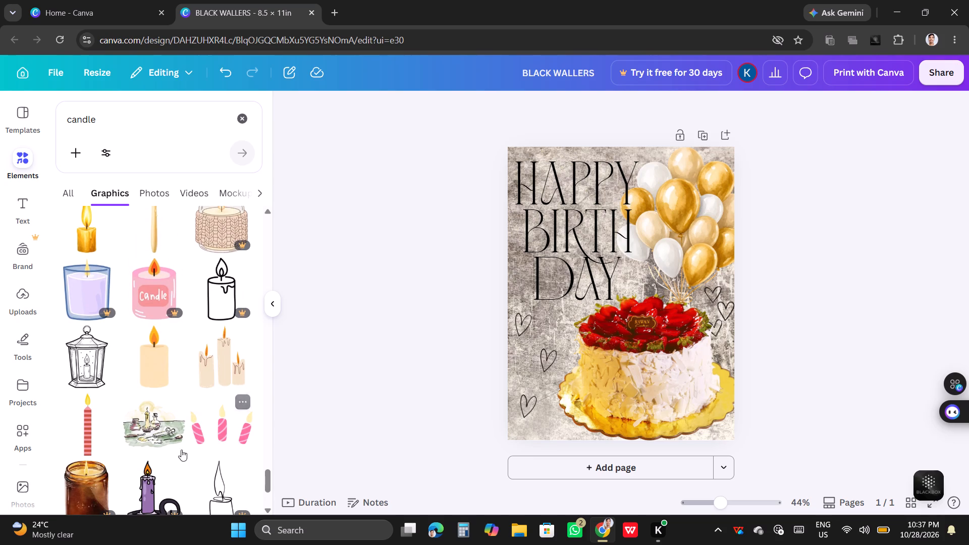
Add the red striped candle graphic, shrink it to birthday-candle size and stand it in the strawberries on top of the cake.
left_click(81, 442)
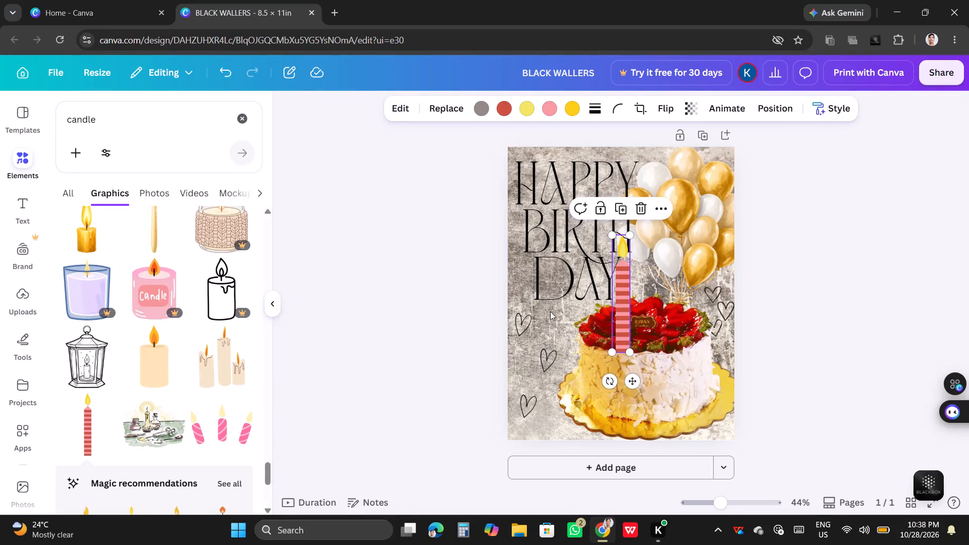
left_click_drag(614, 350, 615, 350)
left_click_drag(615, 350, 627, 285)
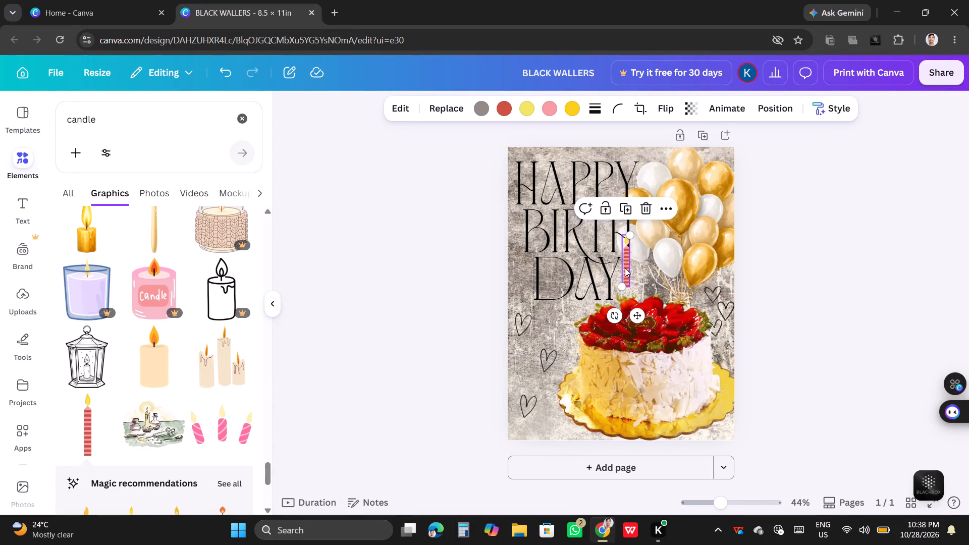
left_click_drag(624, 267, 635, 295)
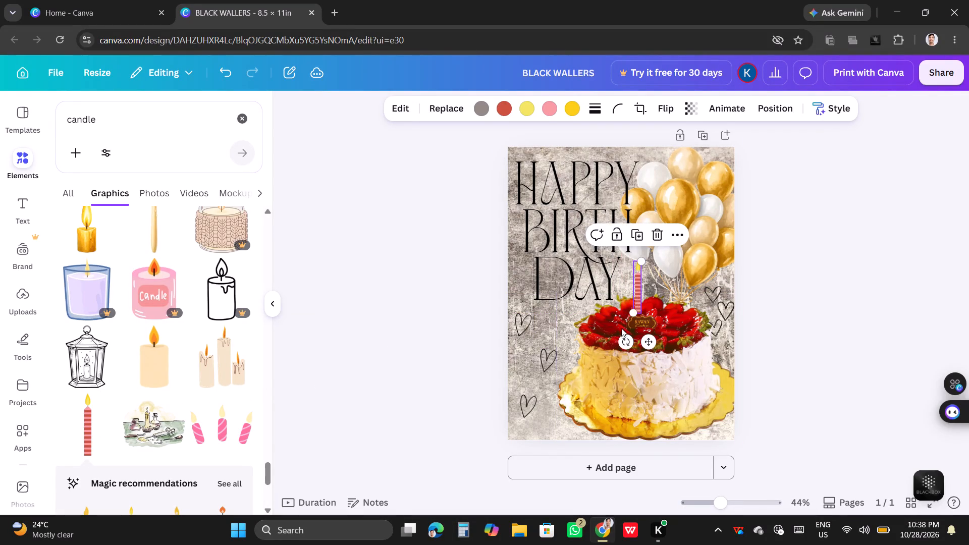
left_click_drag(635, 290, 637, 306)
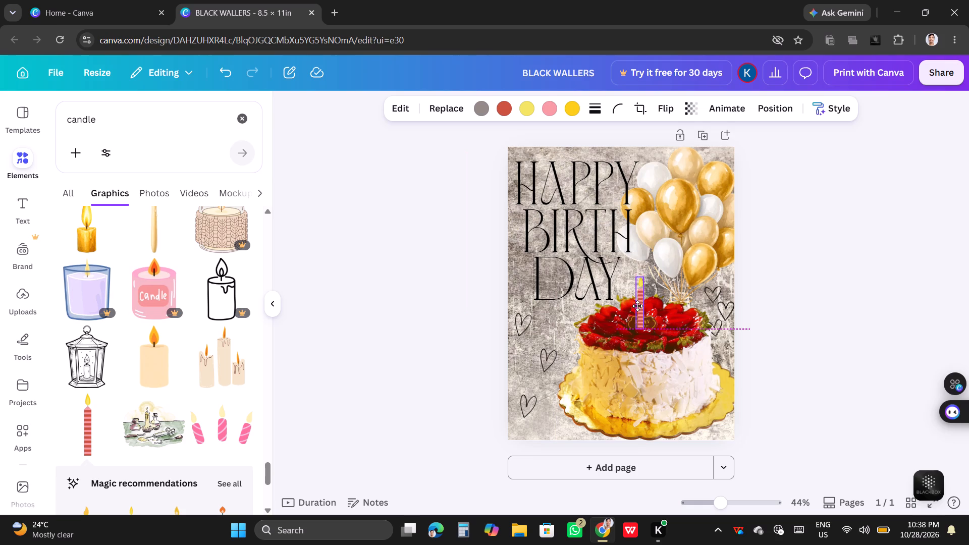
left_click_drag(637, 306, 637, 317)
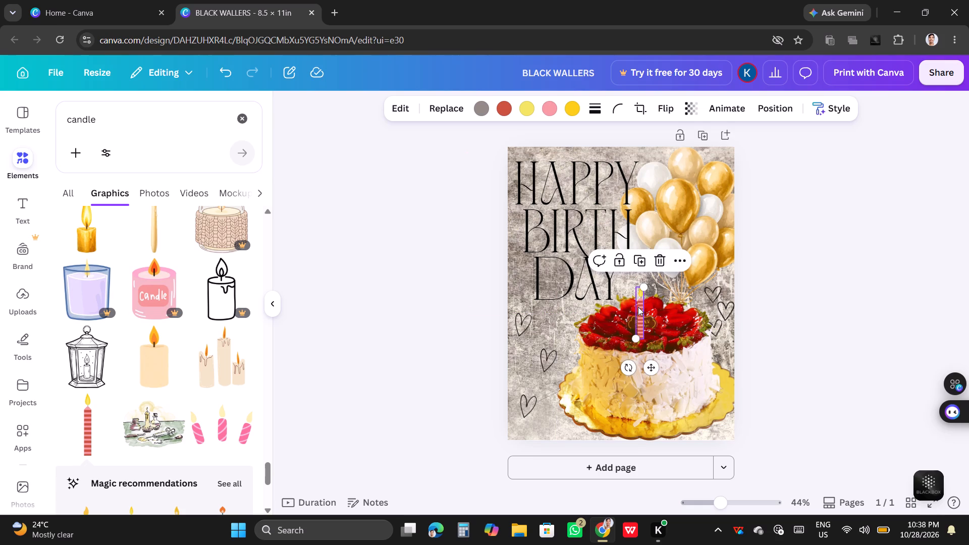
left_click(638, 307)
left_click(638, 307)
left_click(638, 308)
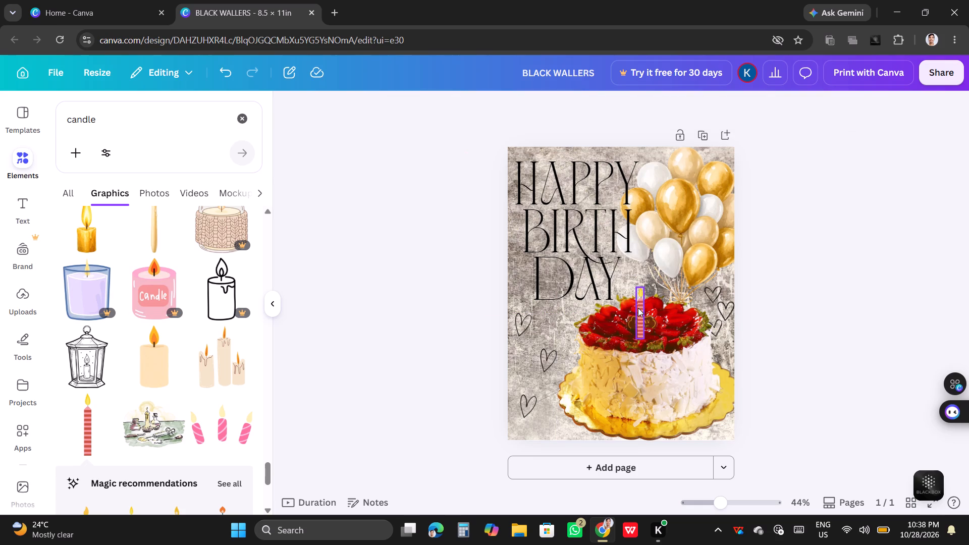
Show the design's layers, select the cake layer and shift the cake slightly up and to the left.
right_click(638, 308)
left_click(668, 247)
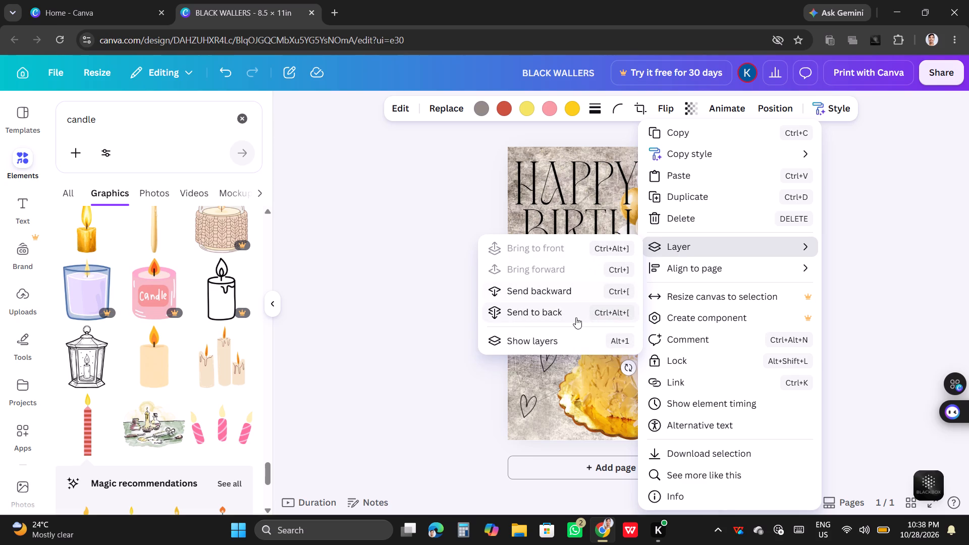
left_click(571, 339)
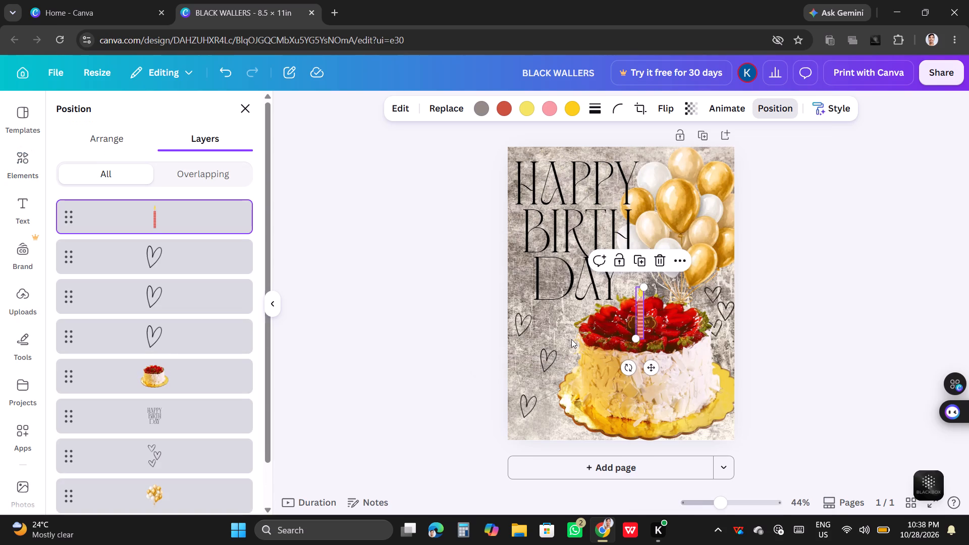
left_click(165, 379)
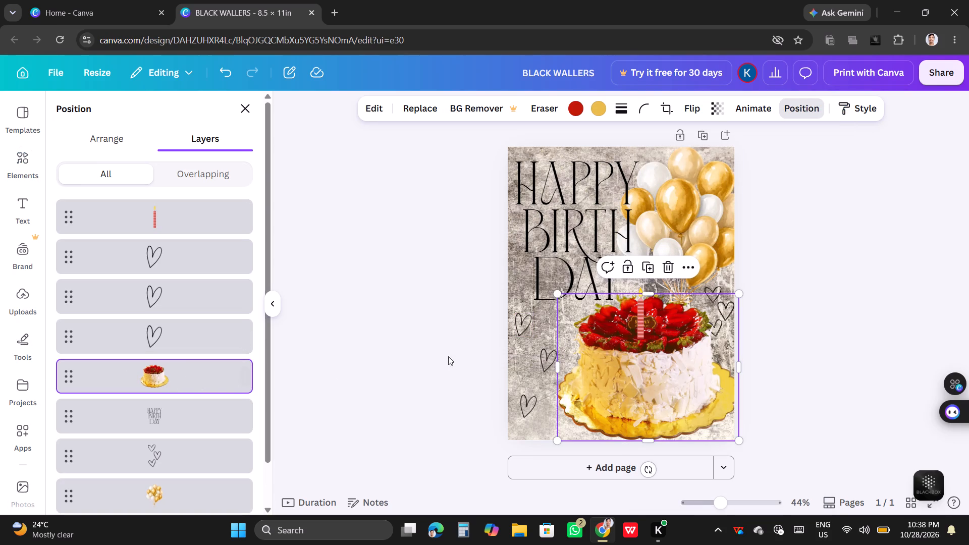
left_click(641, 322)
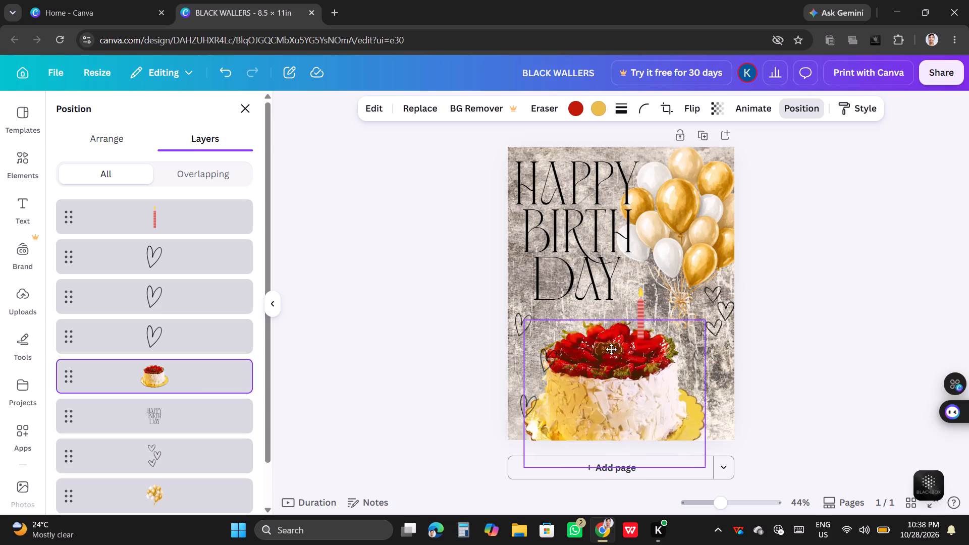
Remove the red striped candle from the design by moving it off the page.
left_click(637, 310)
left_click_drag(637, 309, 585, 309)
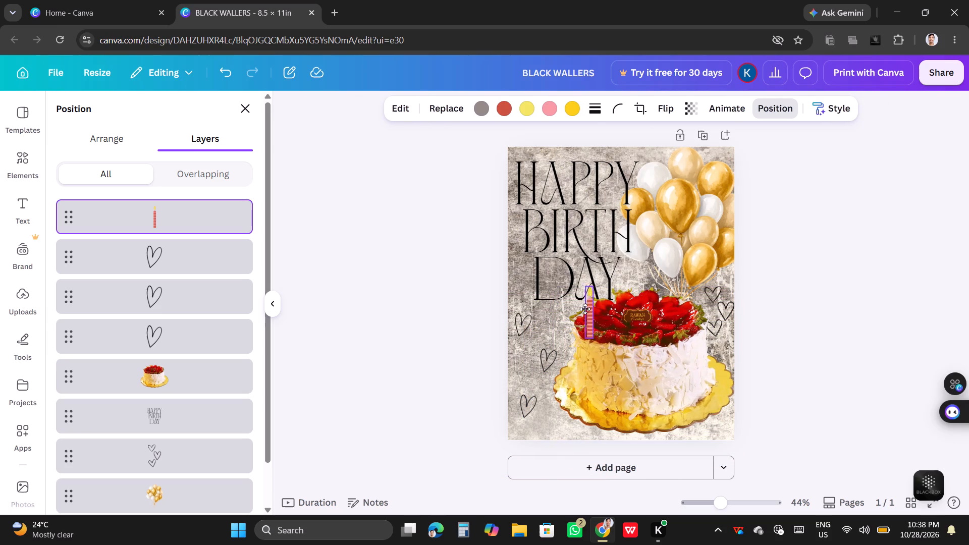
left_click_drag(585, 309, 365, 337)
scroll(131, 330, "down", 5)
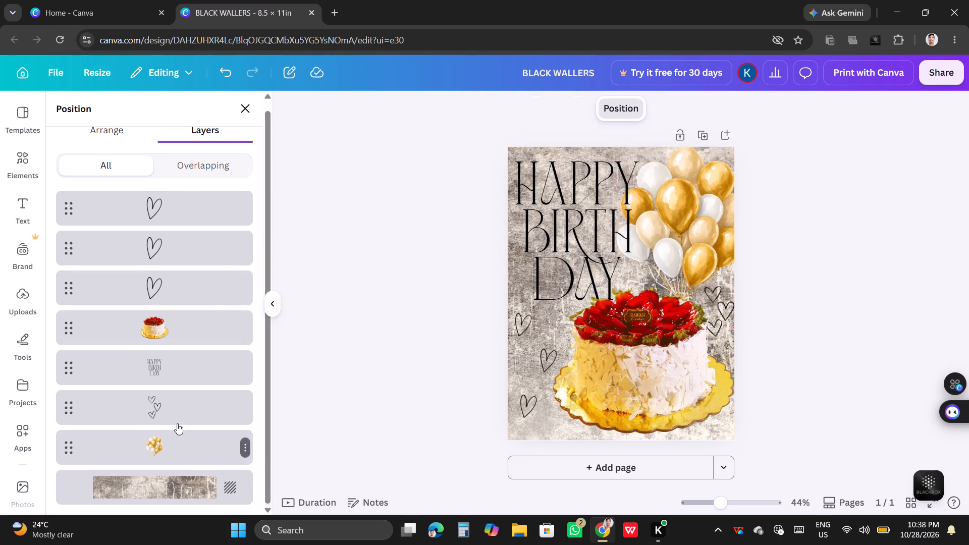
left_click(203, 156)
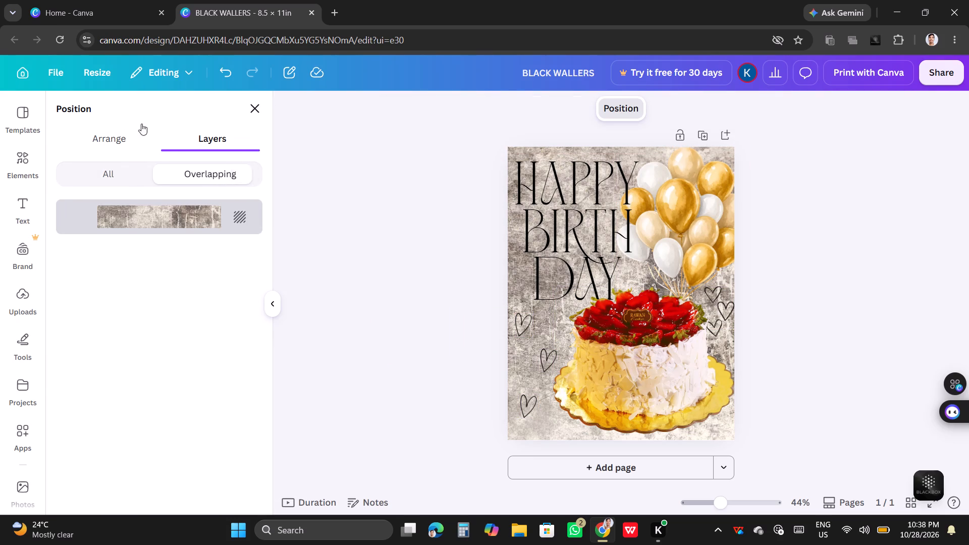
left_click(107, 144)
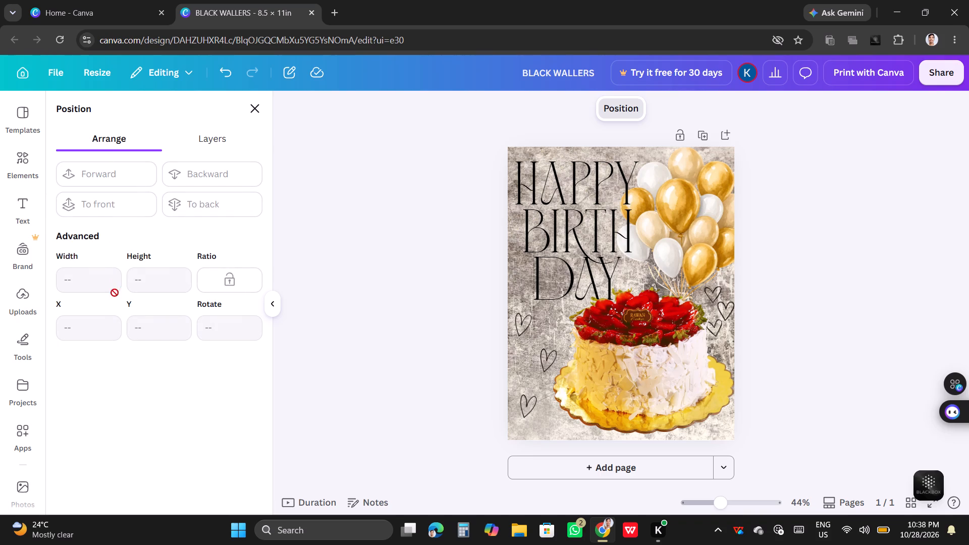
Find the black outline candle among the candle graphics, add it beside the cake and shrink it to less than half its size.
left_click(26, 169)
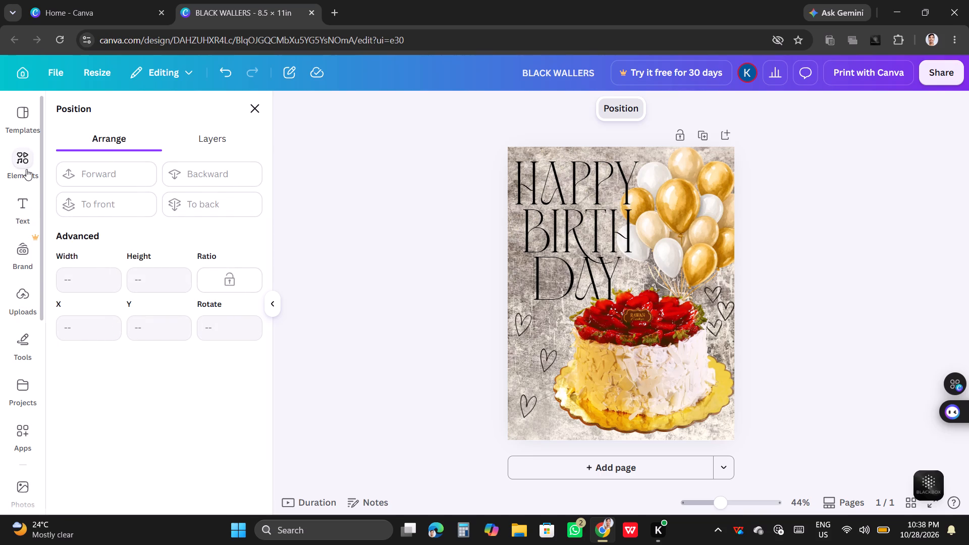
scroll(163, 357, "down", 5)
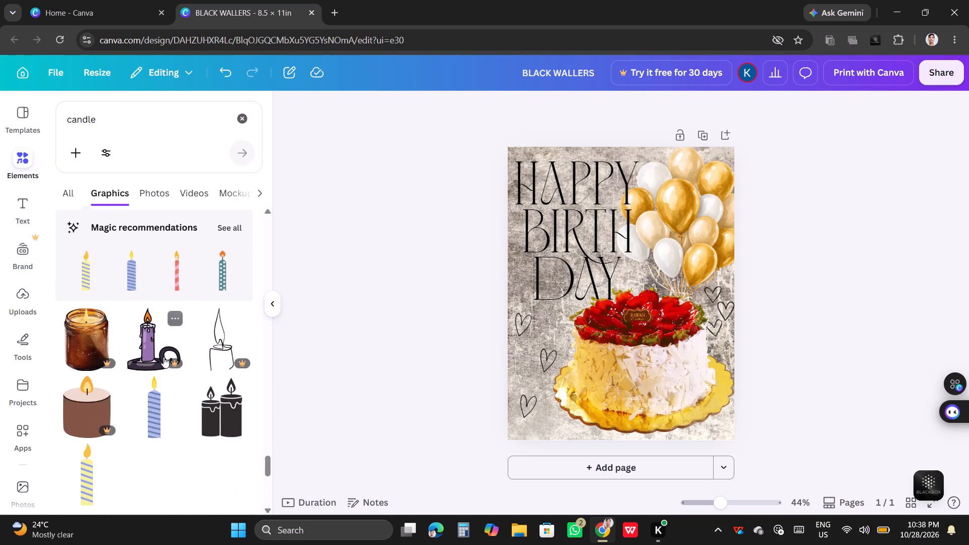
scroll(164, 357, "down", 1)
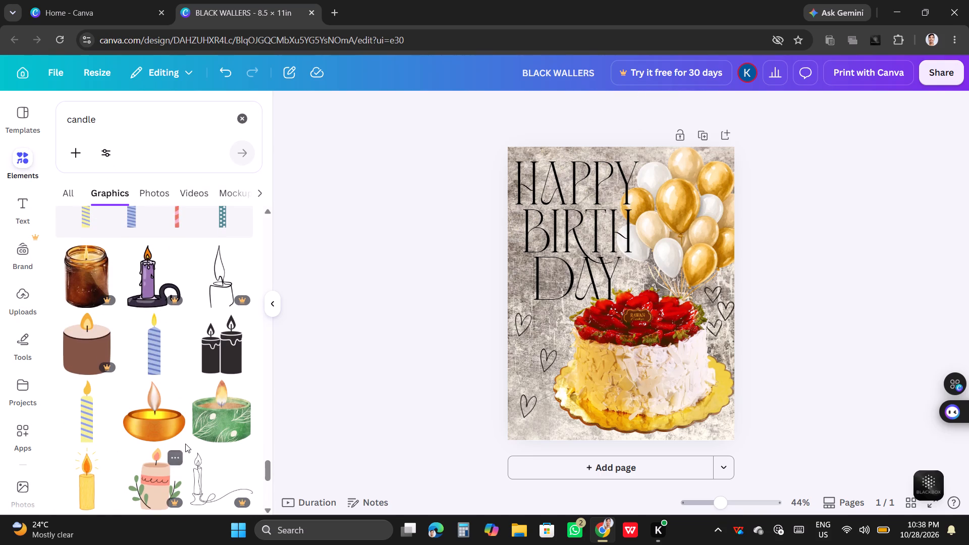
scroll(185, 443, "down", 5)
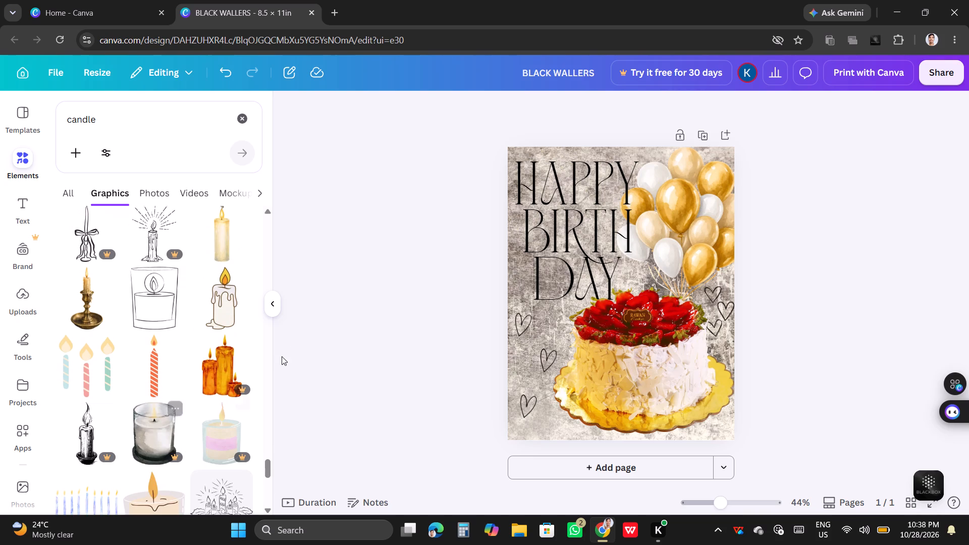
scroll(177, 410, "down", 4)
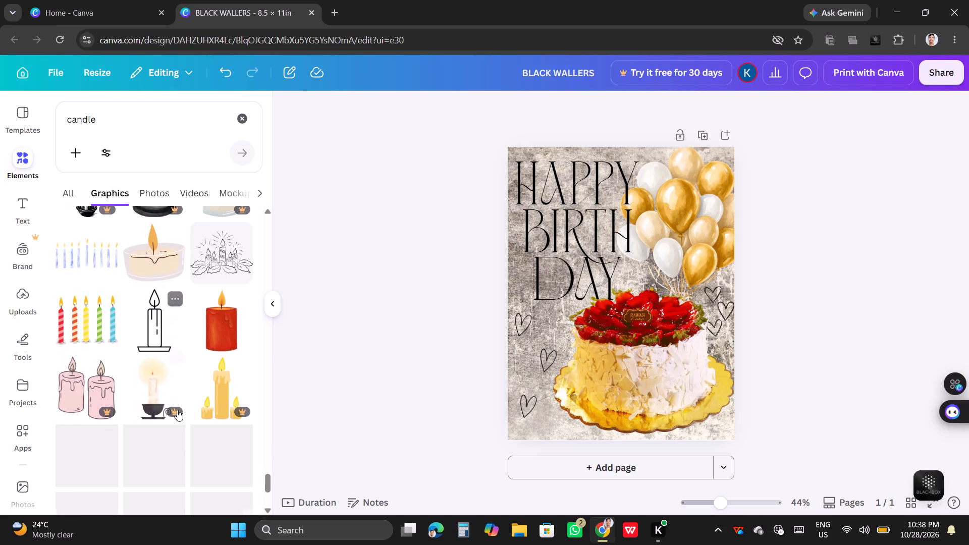
scroll(177, 410, "down", 2)
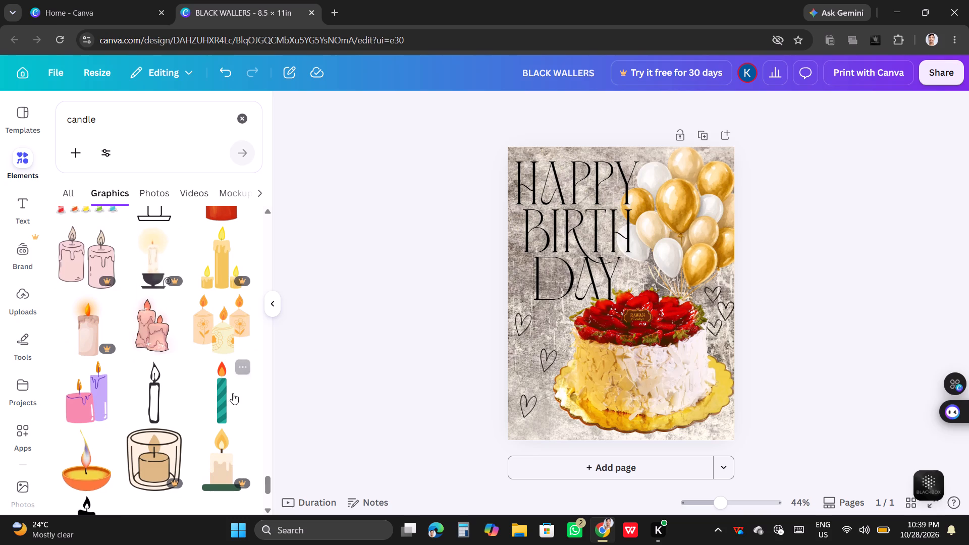
left_click(155, 401)
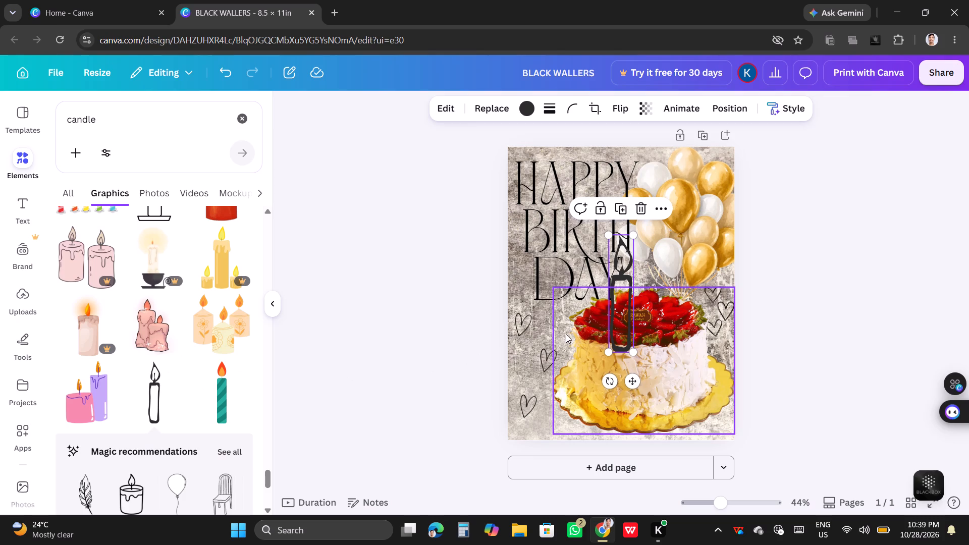
left_click_drag(613, 338, 535, 398)
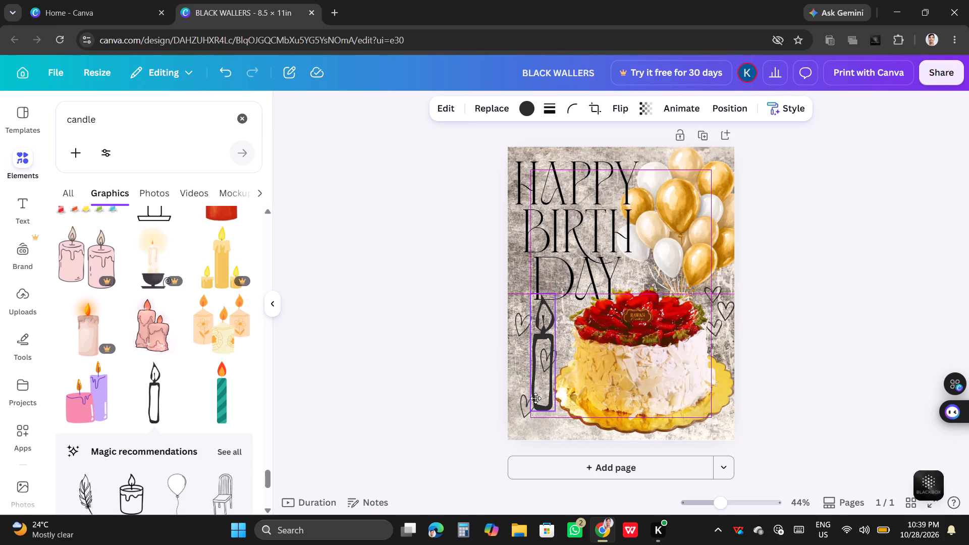
left_click_drag(535, 398, 534, 400)
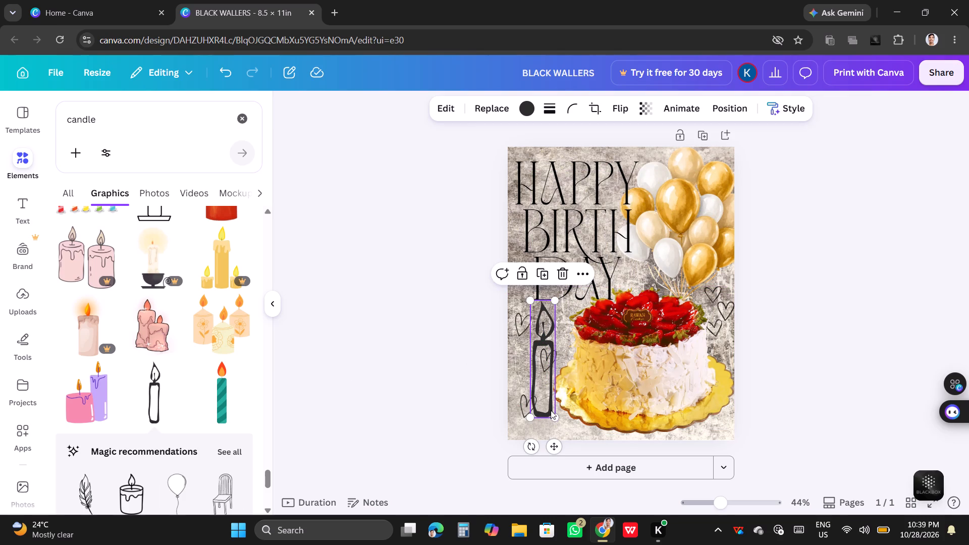
left_click(551, 410)
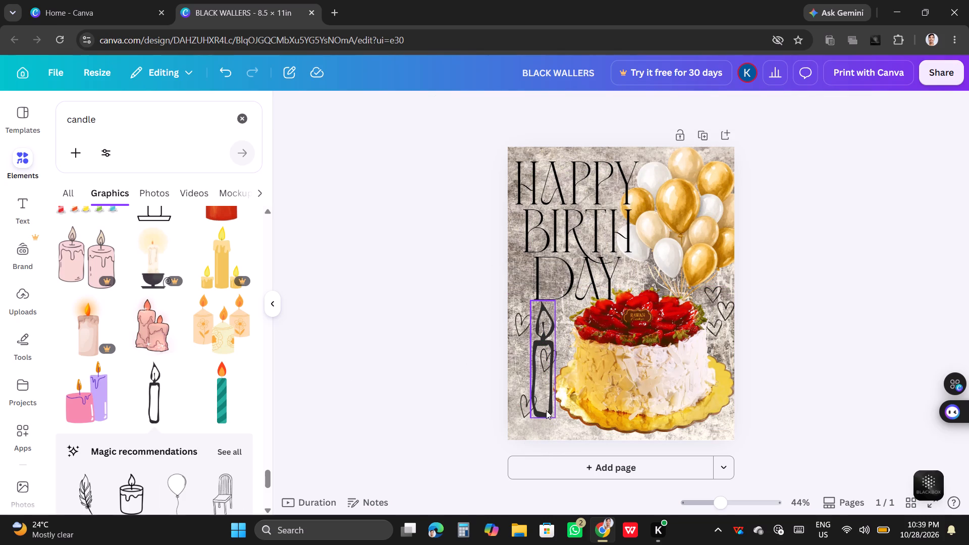
left_click(548, 391)
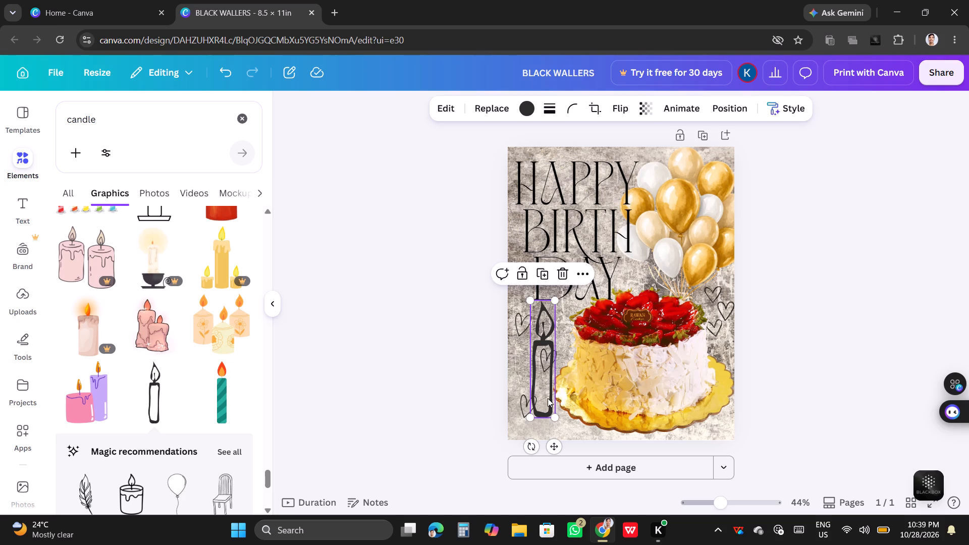
left_click_drag(550, 413, 536, 375)
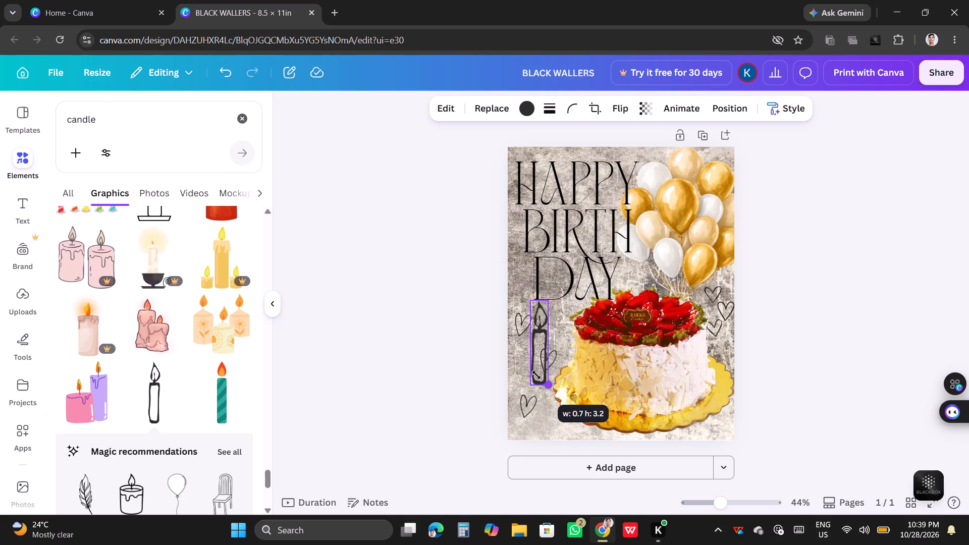
left_click_drag(536, 375, 534, 347)
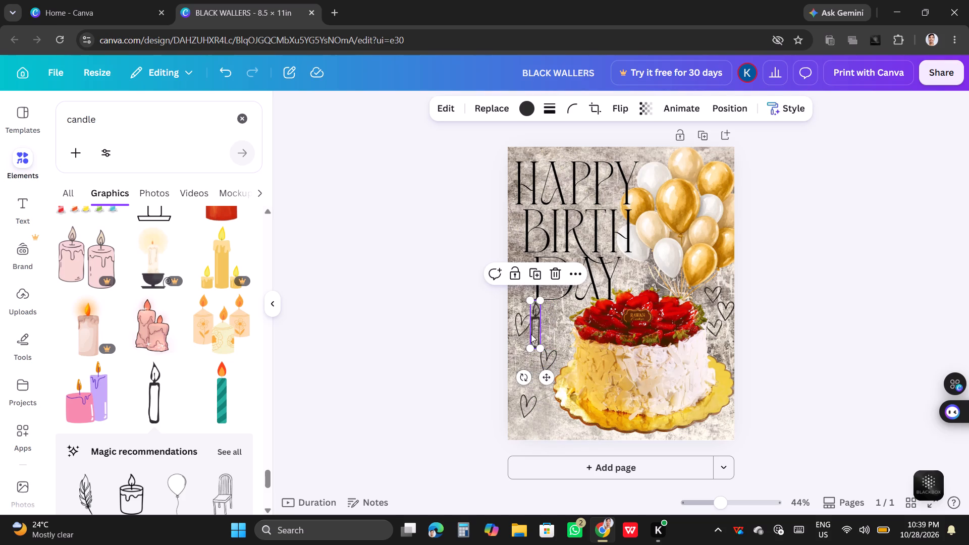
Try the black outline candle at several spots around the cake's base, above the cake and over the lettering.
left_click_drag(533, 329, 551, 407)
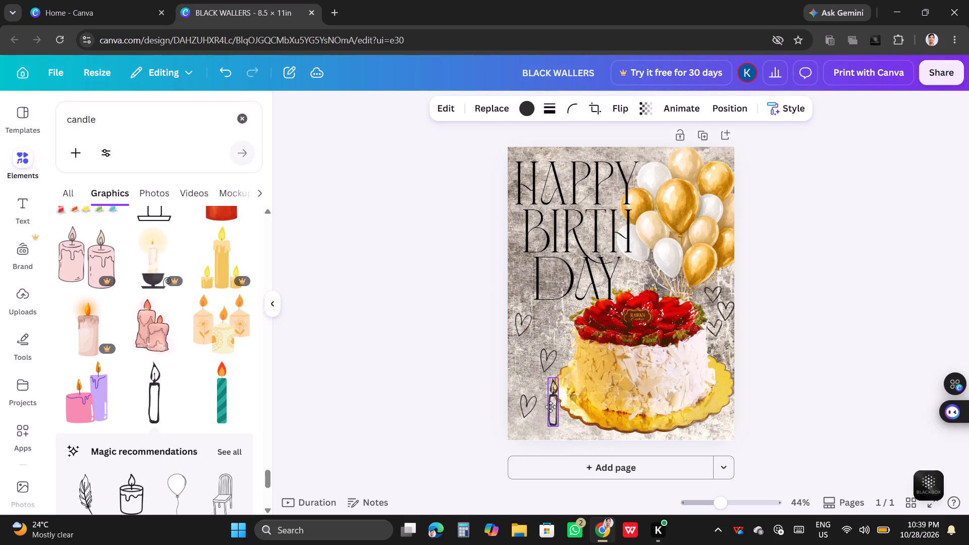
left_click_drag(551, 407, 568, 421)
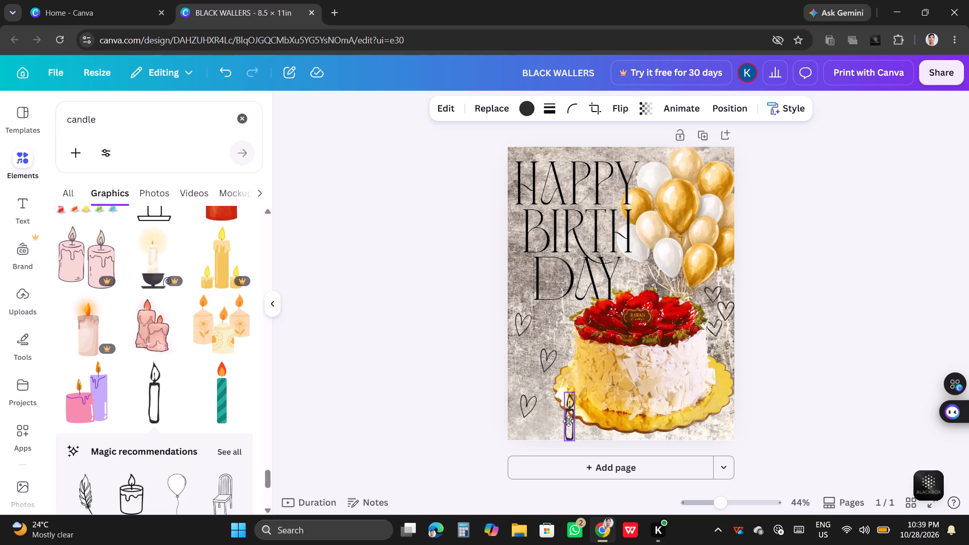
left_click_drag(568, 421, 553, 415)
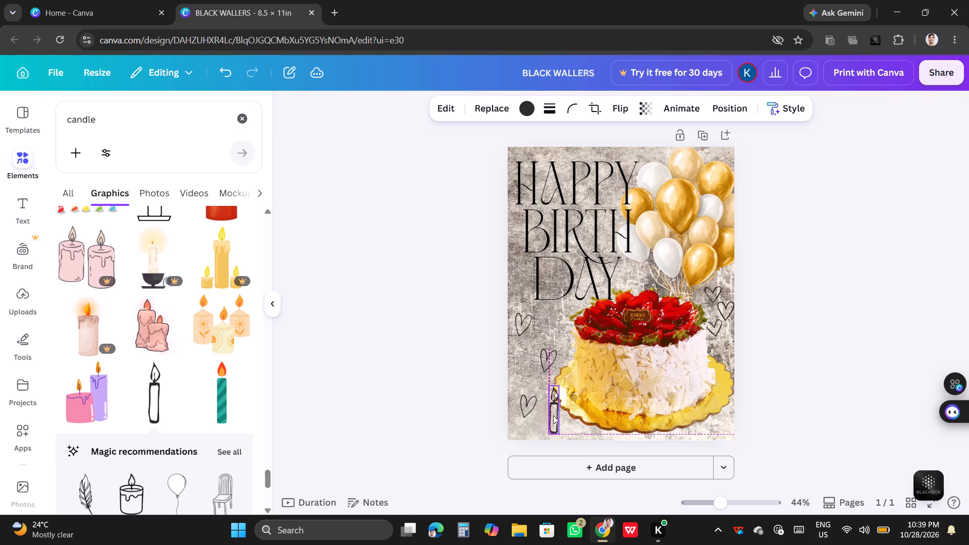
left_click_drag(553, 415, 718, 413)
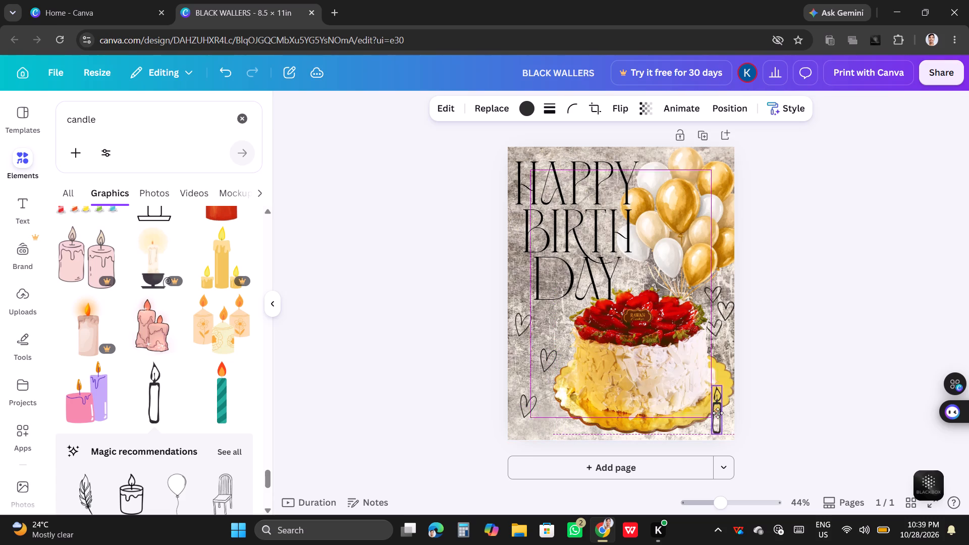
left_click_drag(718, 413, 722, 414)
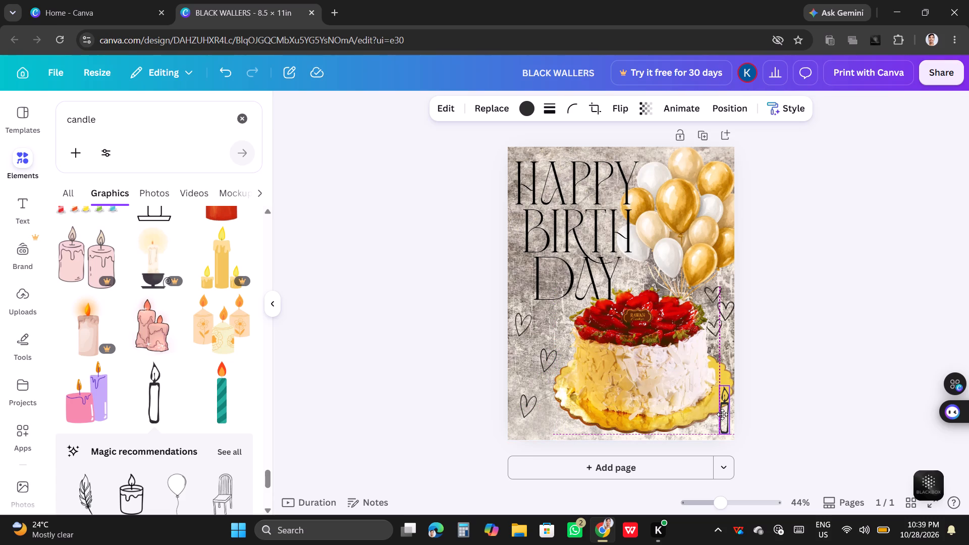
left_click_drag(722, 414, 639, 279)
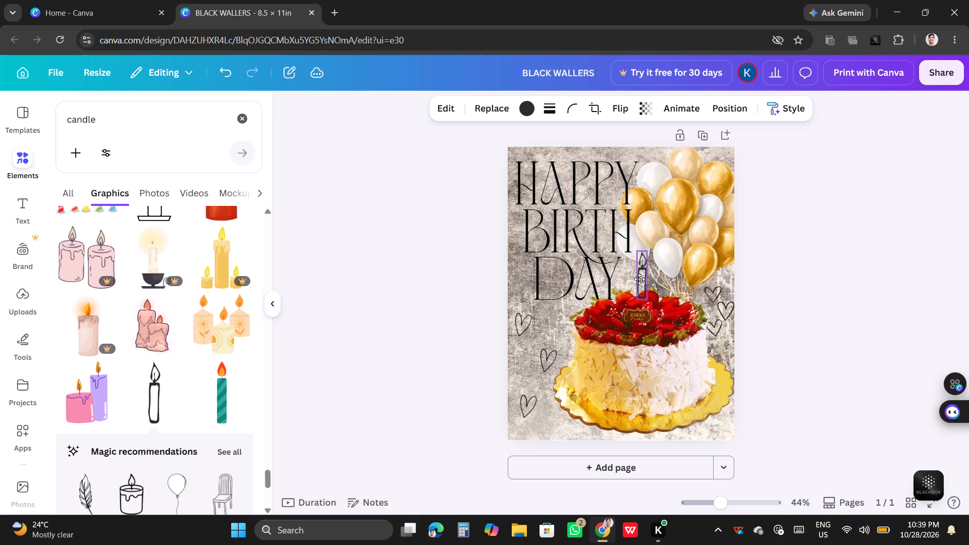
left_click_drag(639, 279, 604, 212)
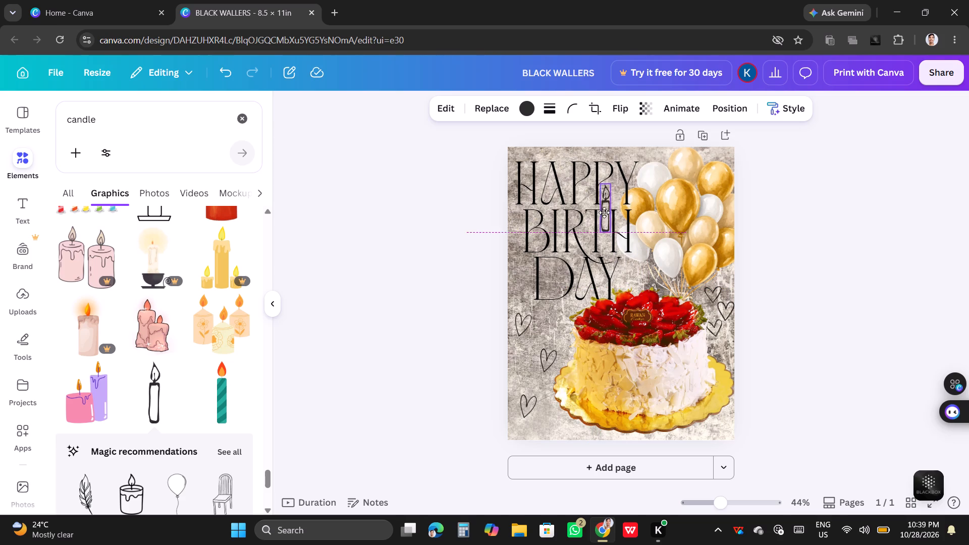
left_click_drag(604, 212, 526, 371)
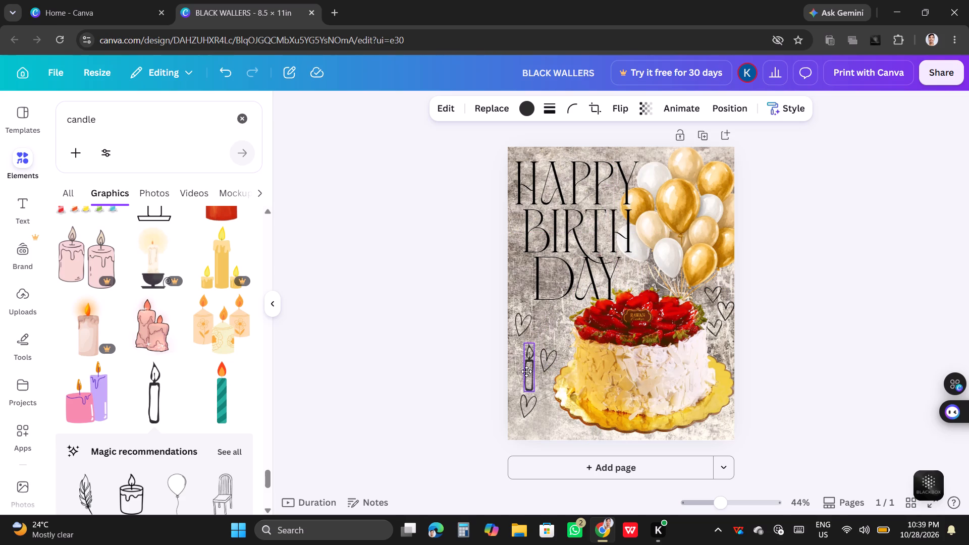
Remove the black outline candle from the design by moving it off the page.
left_click_drag(526, 371, 230, 361)
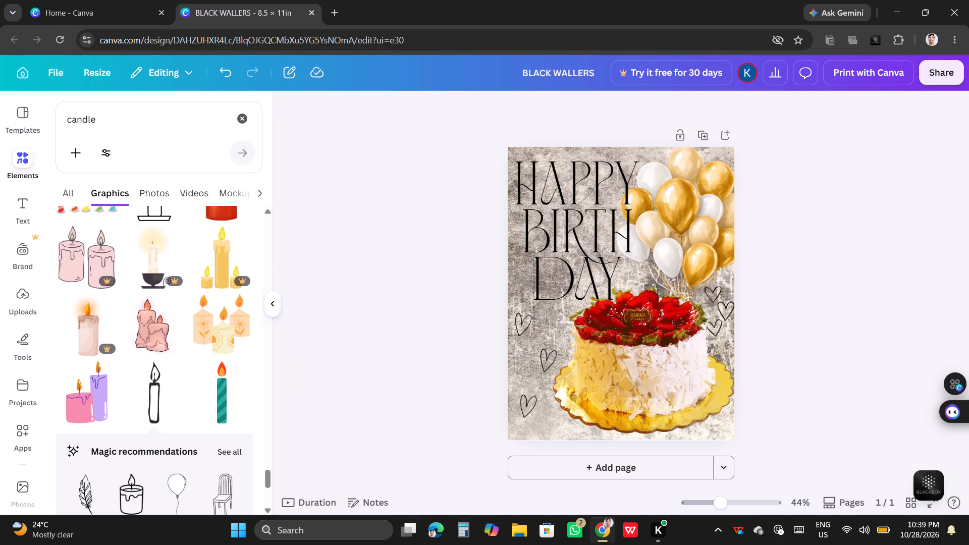
Replace the candle search with a search of the elements for gifts.
left_click(247, 118)
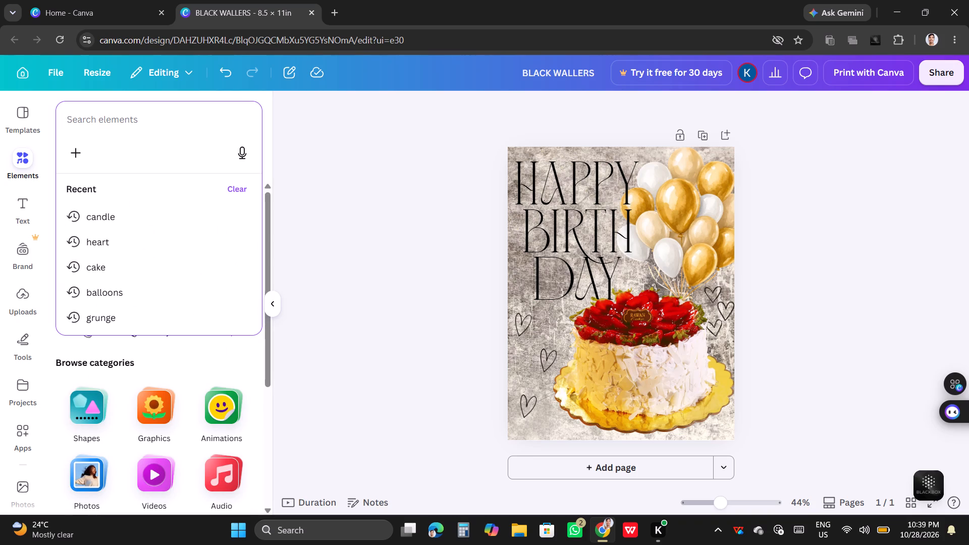
type("gifts")
key("Return")
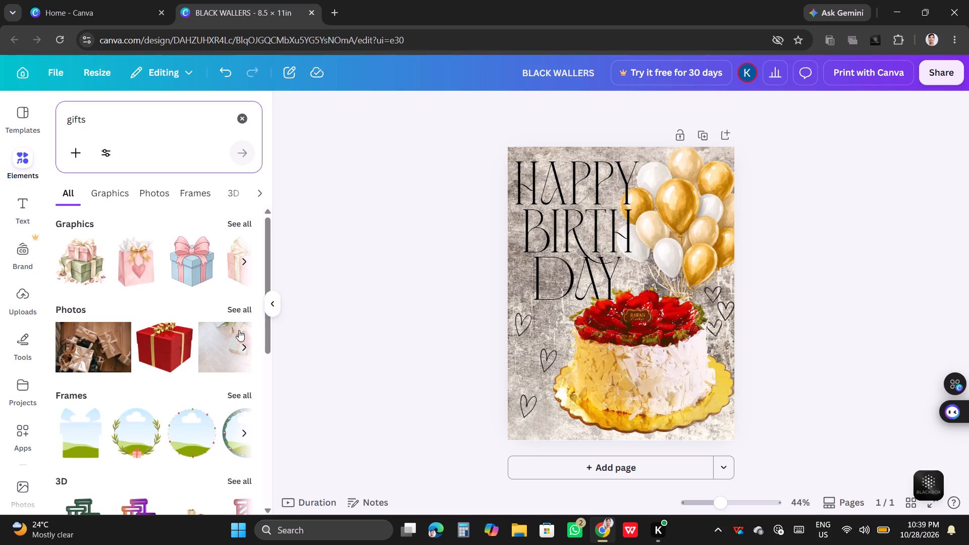
Add the red gift box photo with gold ribbon, shrink it and place it beside the cake against the page's left edge.
left_click(148, 346)
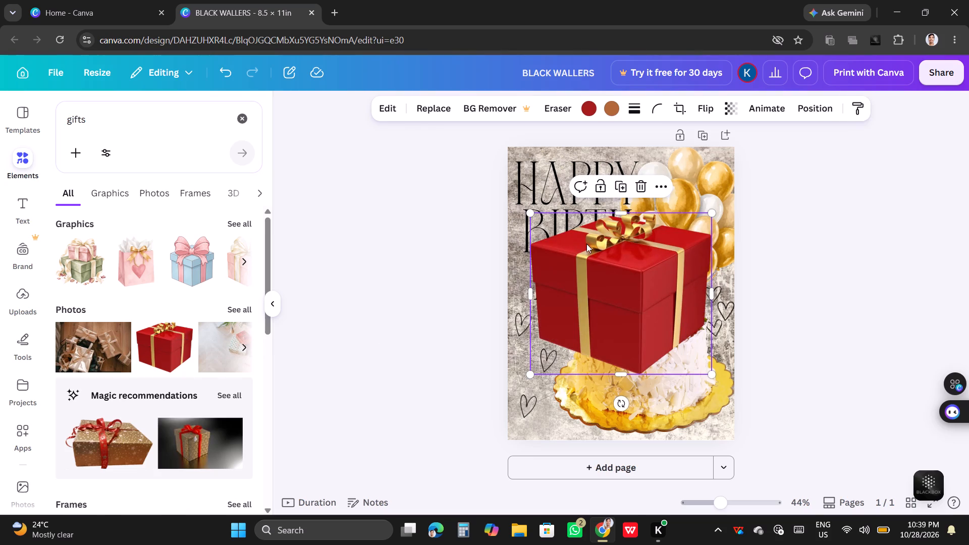
left_click_drag(529, 214, 616, 337)
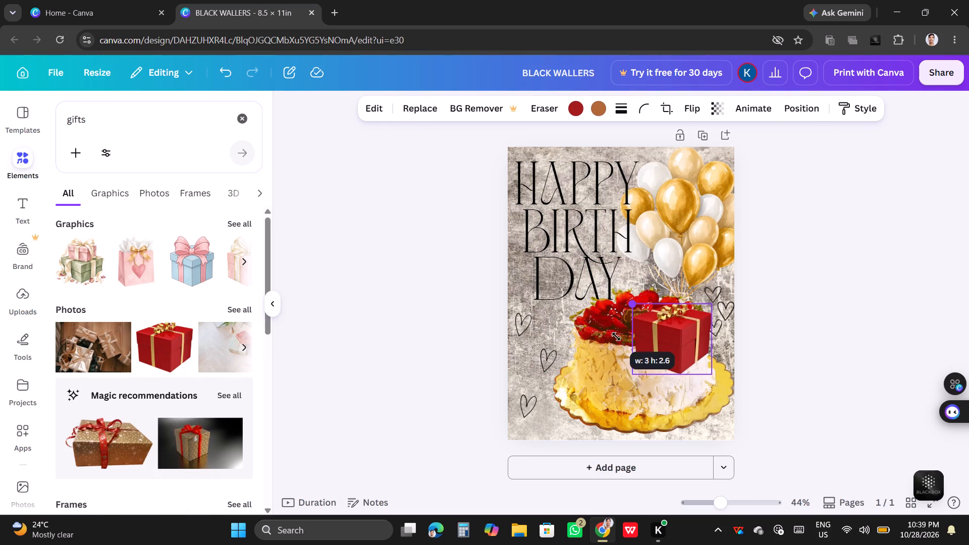
left_click_drag(616, 337, 631, 352)
left_click_drag(686, 348, 555, 401)
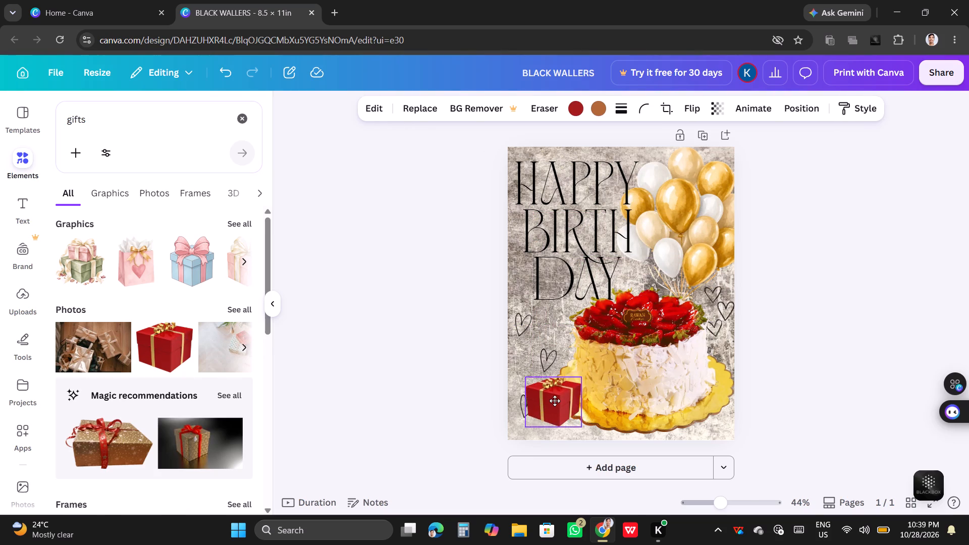
left_click_drag(555, 401, 562, 412)
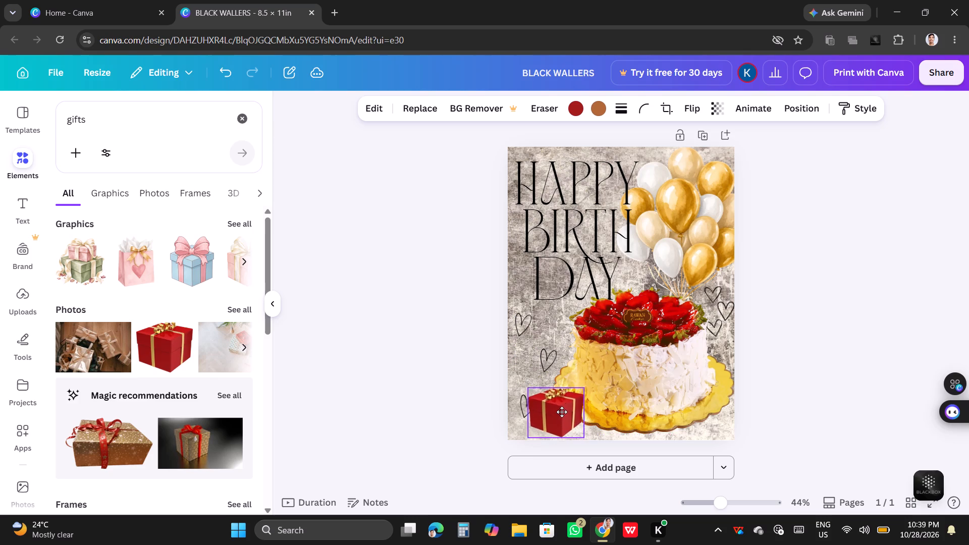
left_click_drag(562, 412, 537, 368)
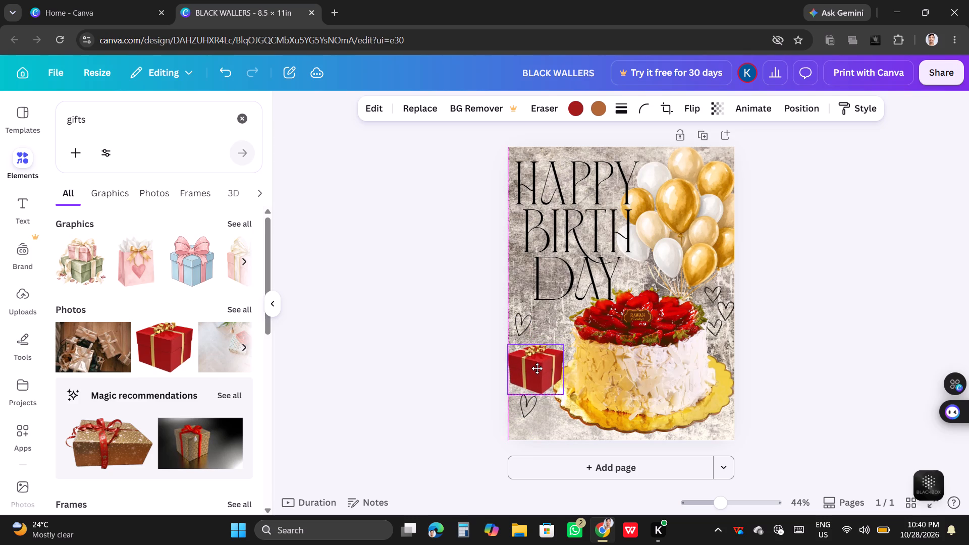
left_click_drag(537, 368, 537, 366)
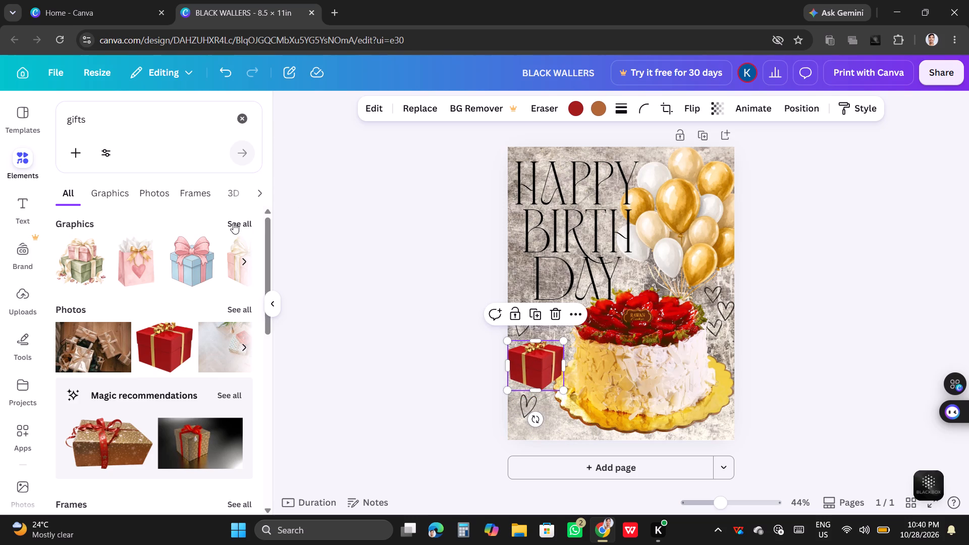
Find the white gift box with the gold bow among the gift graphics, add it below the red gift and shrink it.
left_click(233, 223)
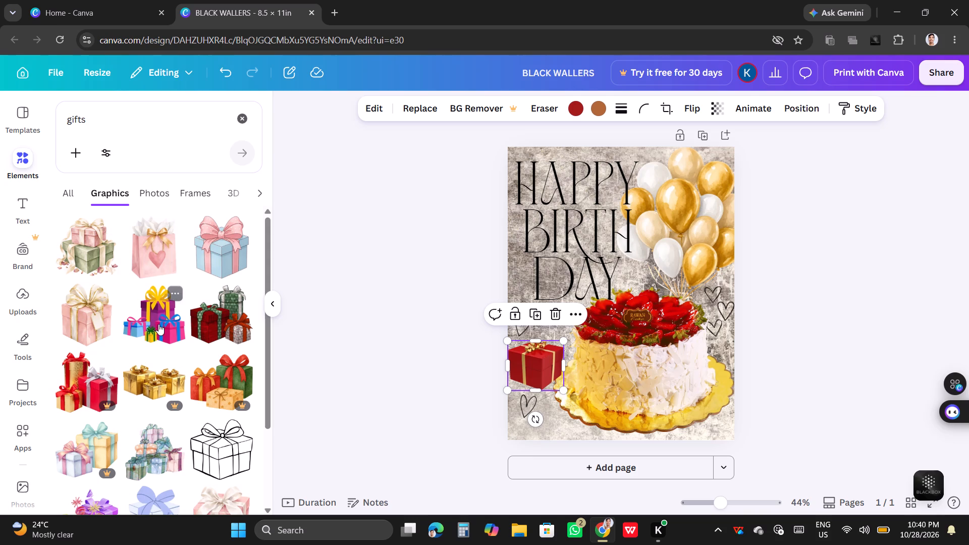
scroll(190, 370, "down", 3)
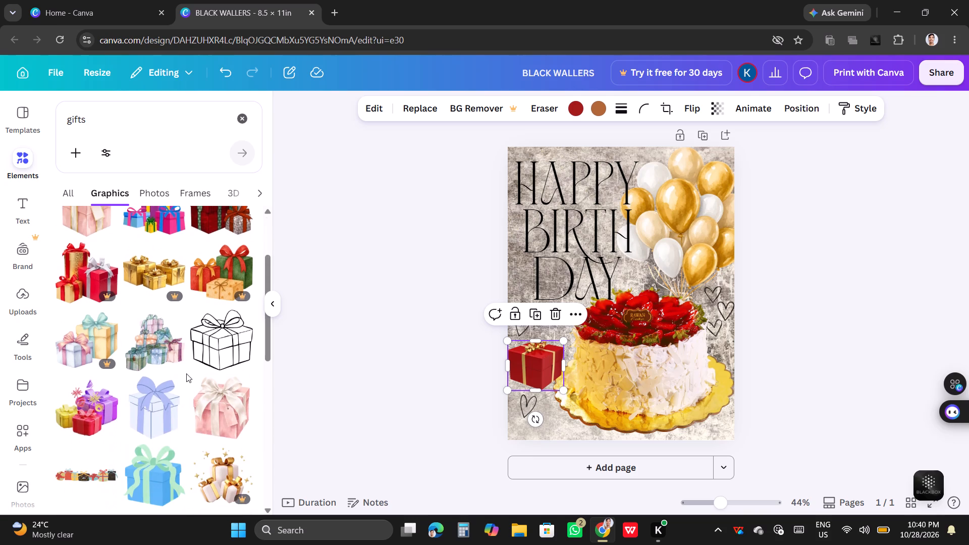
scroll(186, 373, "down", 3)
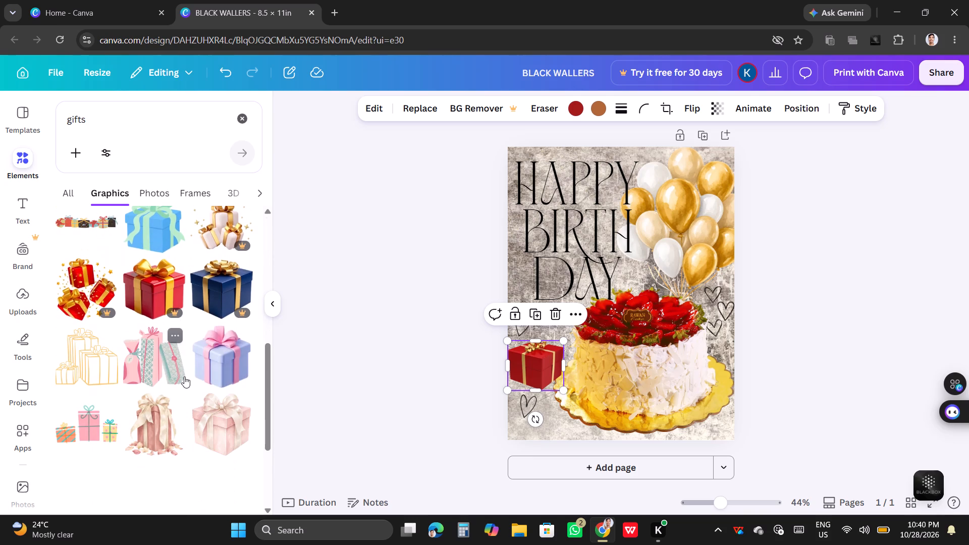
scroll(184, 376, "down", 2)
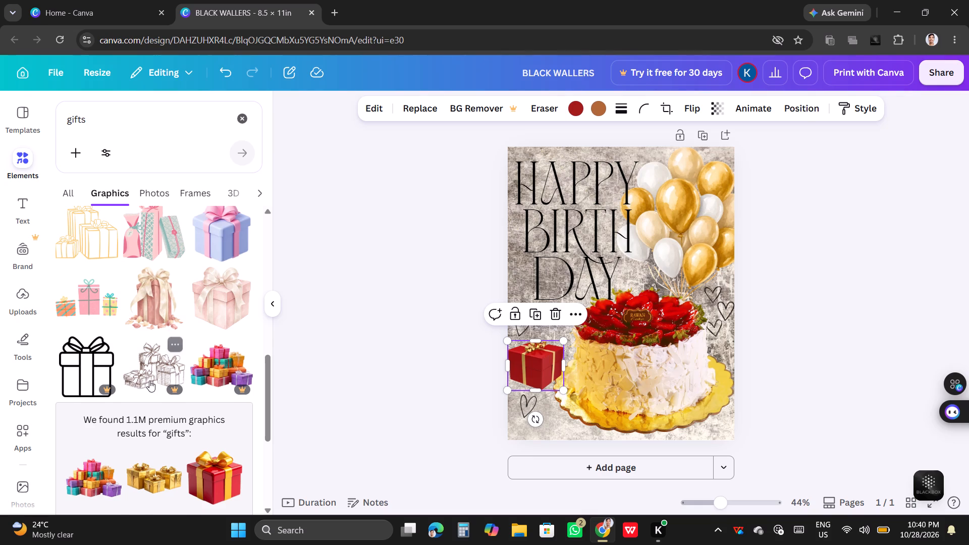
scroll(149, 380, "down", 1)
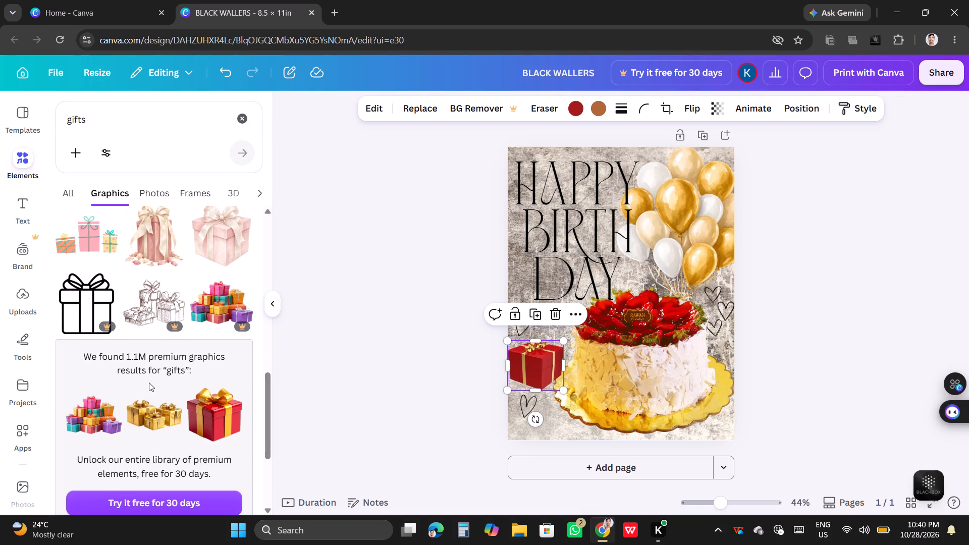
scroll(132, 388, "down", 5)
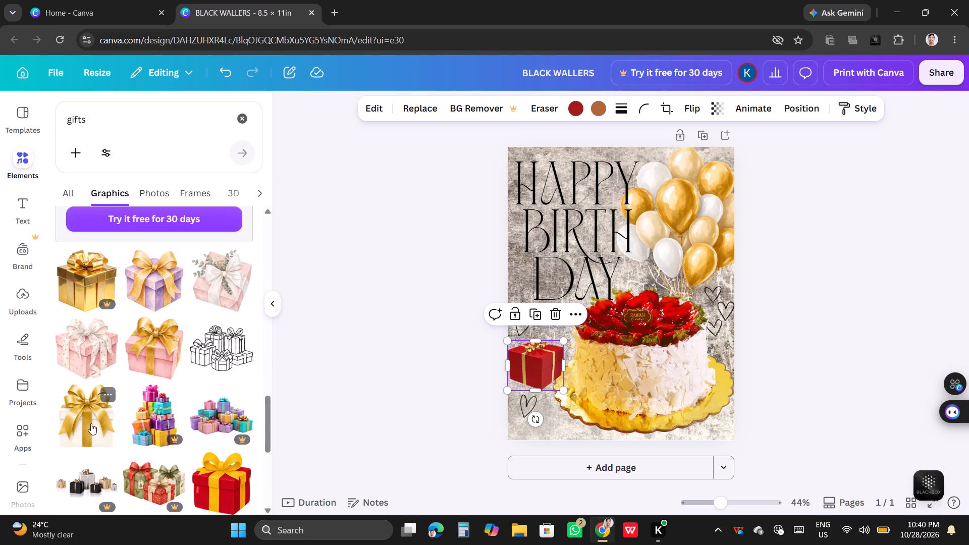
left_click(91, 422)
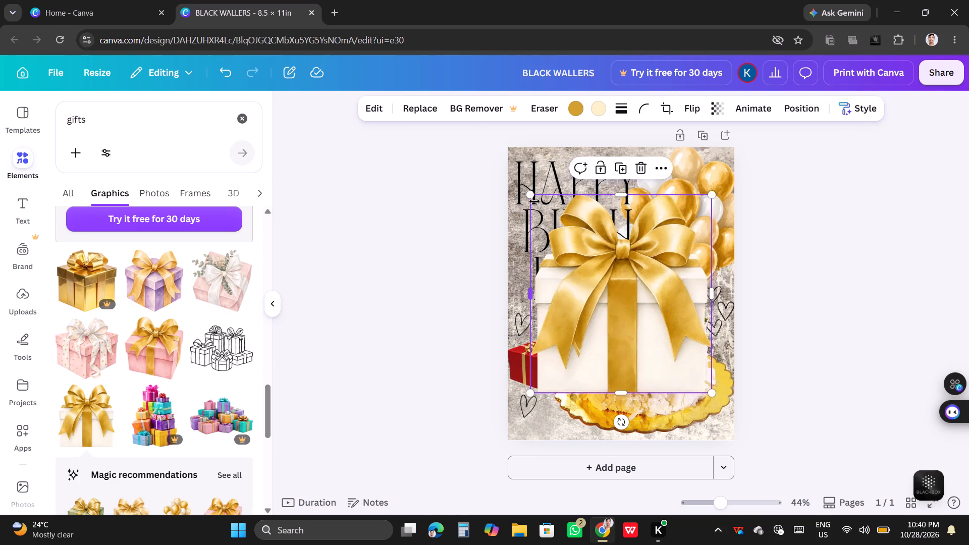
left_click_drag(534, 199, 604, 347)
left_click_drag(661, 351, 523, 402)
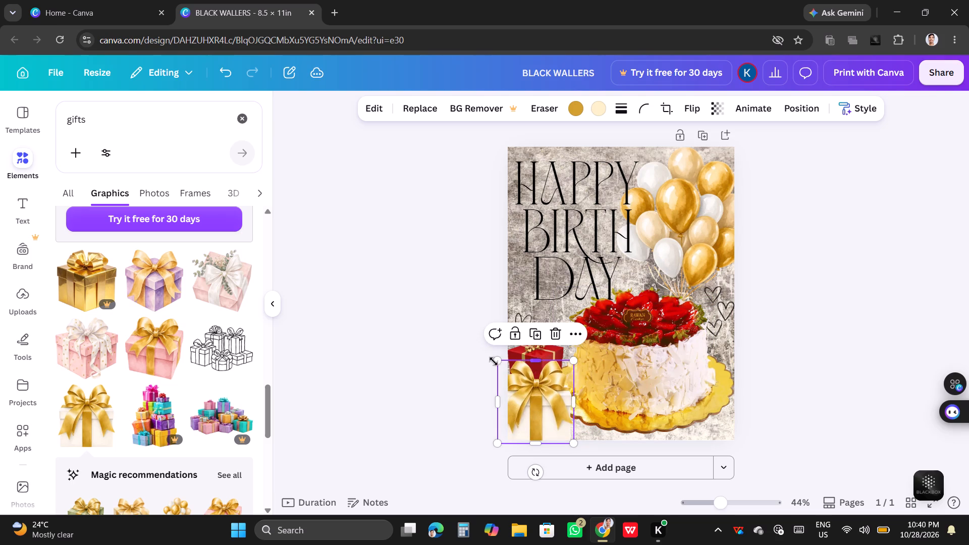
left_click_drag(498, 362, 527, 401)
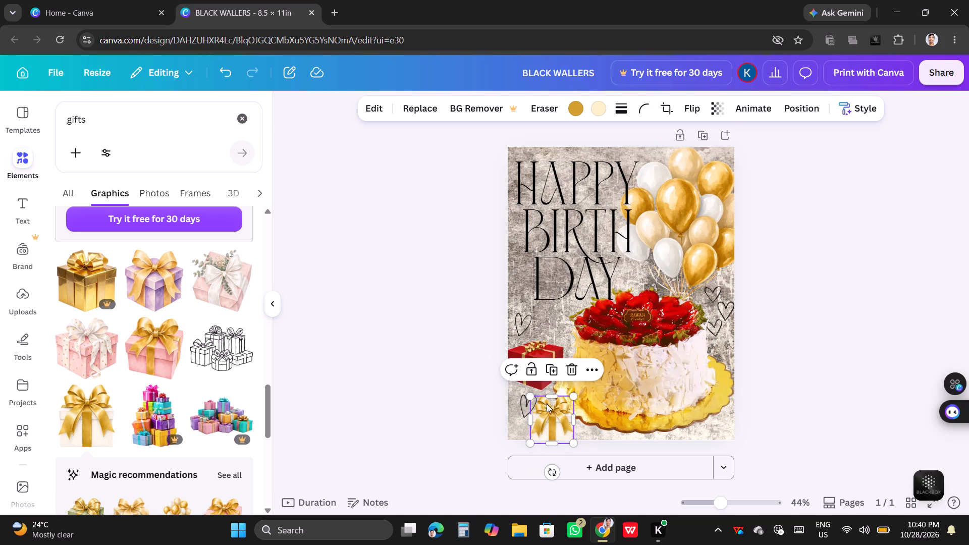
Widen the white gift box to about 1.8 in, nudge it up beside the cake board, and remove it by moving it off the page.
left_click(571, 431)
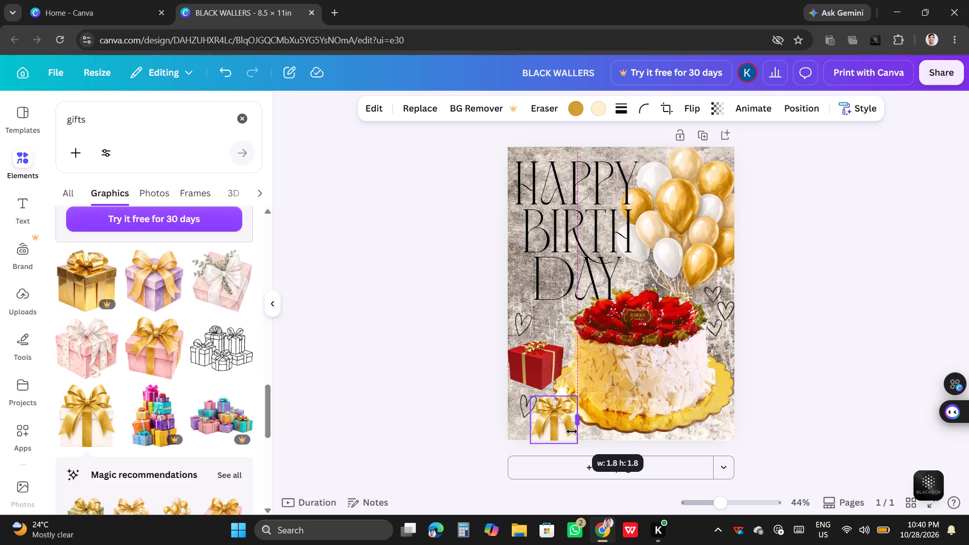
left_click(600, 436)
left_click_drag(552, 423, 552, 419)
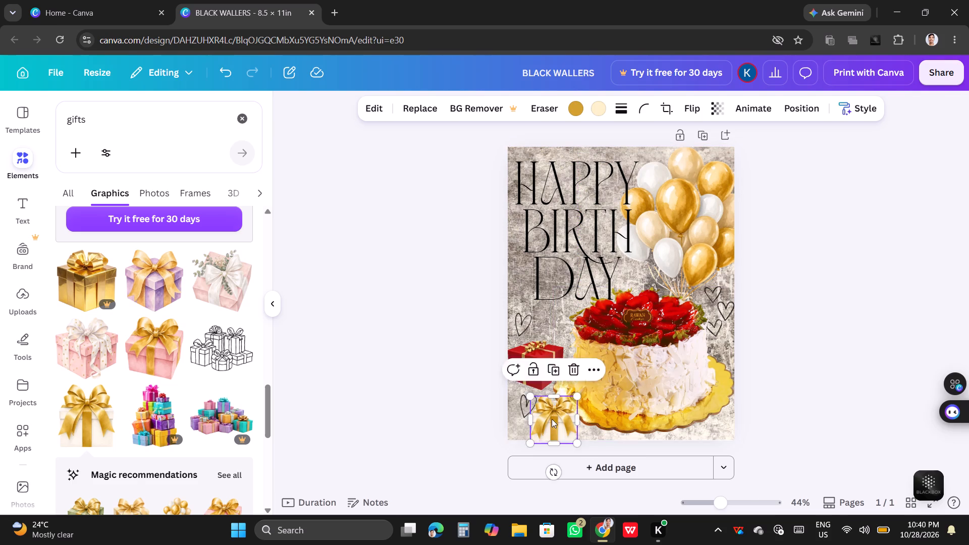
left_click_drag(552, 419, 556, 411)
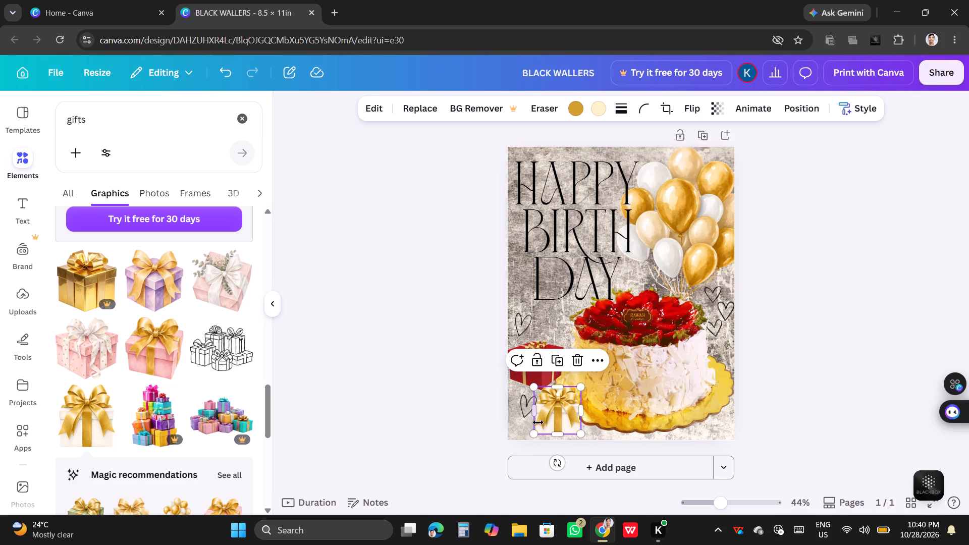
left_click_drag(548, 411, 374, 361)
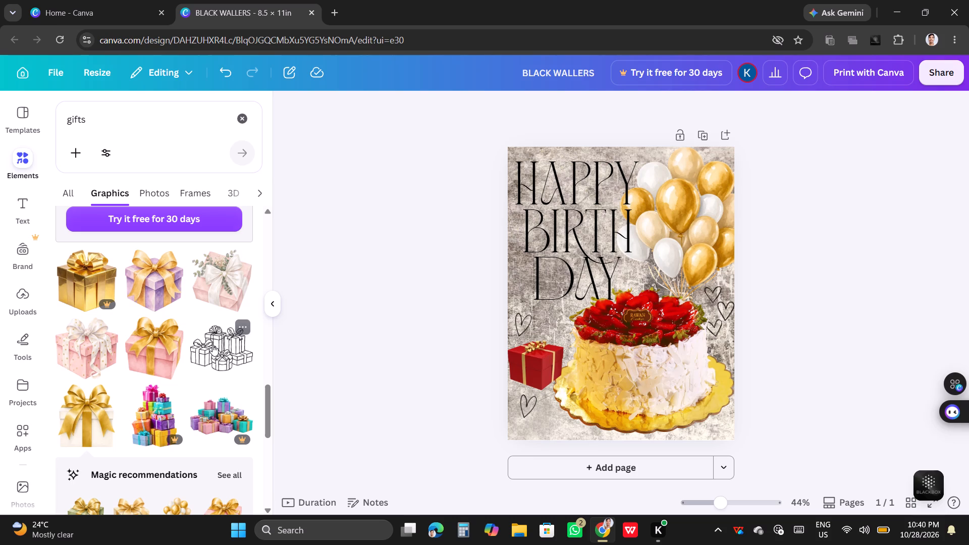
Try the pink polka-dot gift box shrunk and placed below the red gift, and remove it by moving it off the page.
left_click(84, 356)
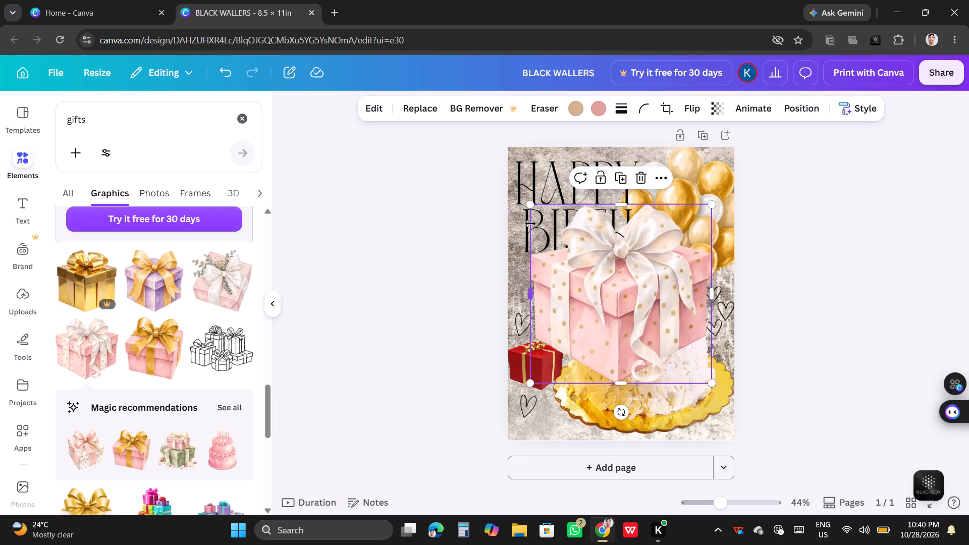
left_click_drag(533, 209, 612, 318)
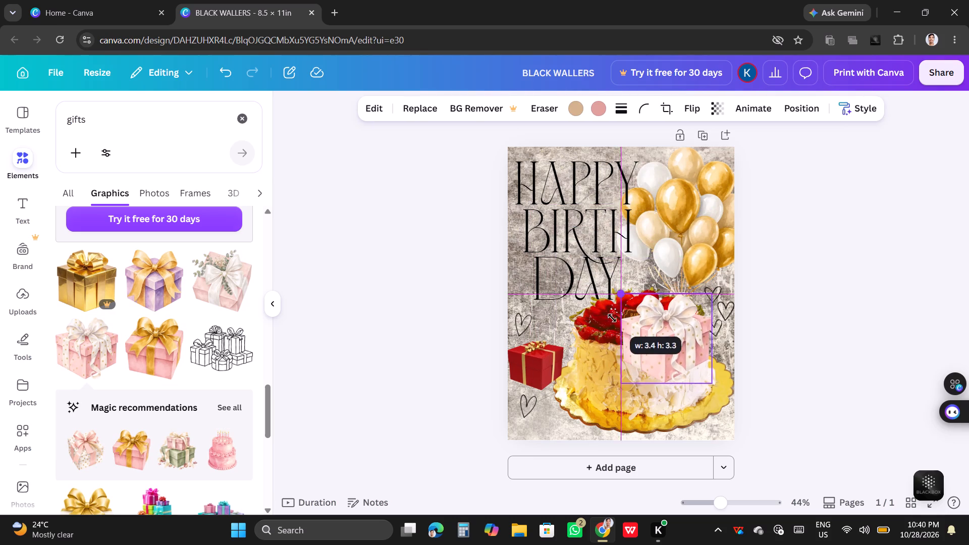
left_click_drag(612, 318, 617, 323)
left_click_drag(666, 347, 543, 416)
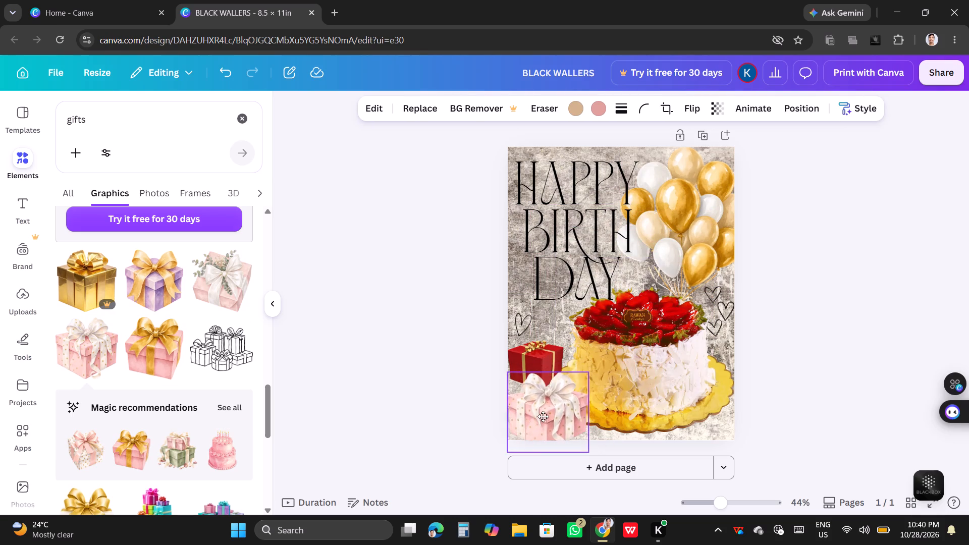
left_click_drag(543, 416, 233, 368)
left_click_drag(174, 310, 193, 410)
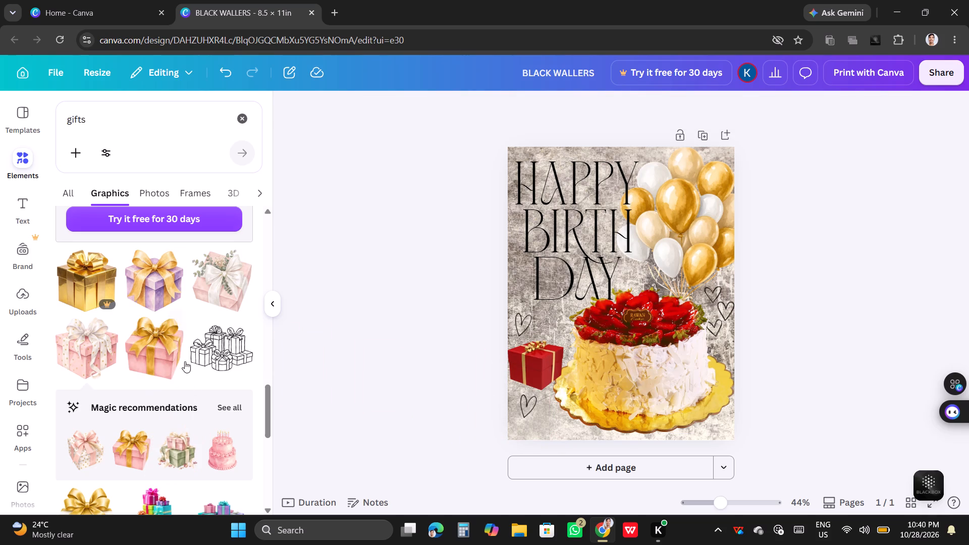
Add the stacked red, green and white gift boxes graphic and place it beside the cake at the page's left edge, moving the red gift aside.
scroll(185, 350, "up", 10)
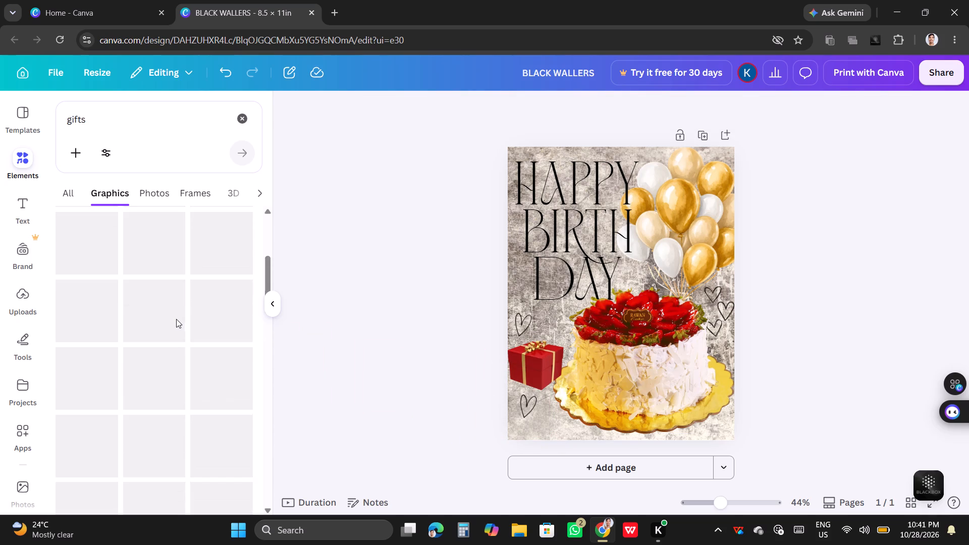
scroll(167, 320, "up", 7)
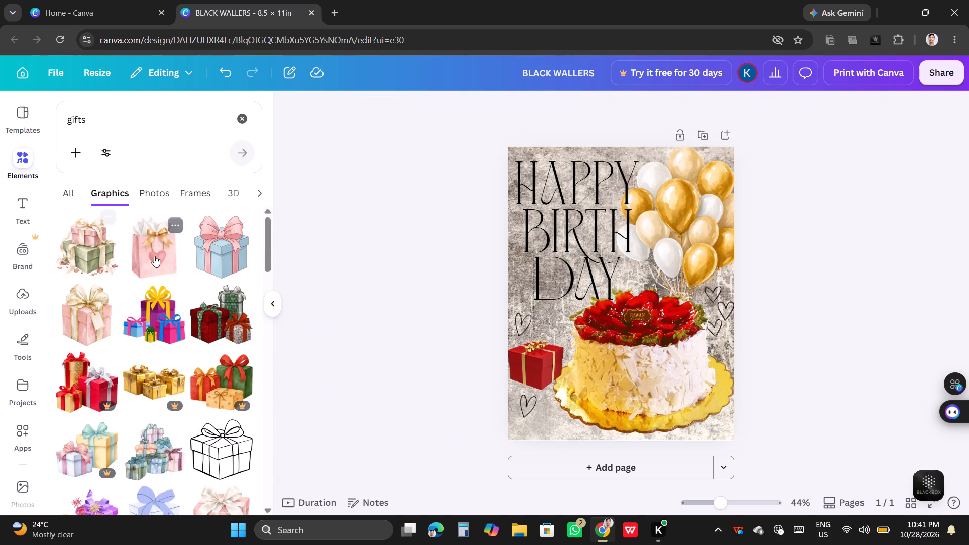
left_click(217, 326)
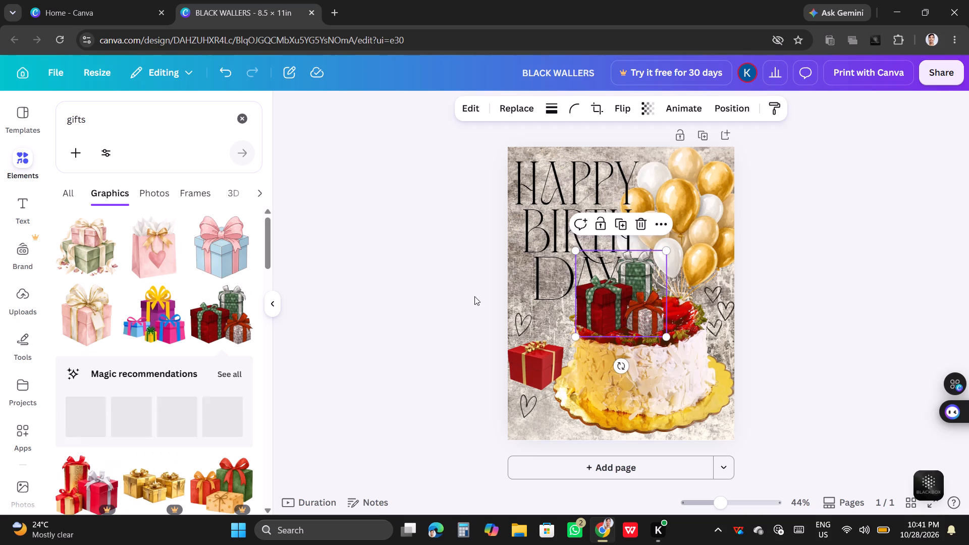
left_click_drag(529, 366, 550, 256)
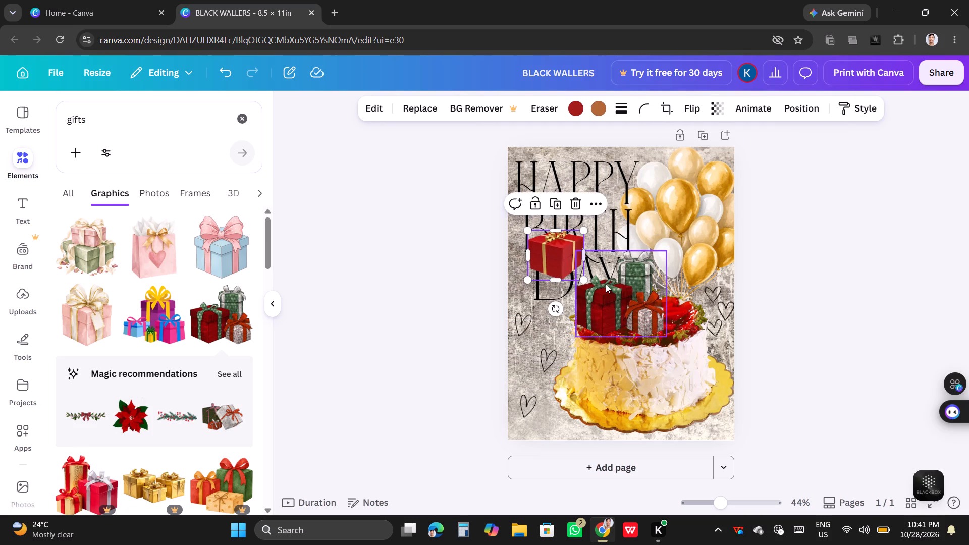
left_click_drag(613, 302, 535, 377)
left_click_drag(535, 357, 542, 358)
Send the stacked gift boxes graphic to the back so it sits behind the cake.
right_click(542, 358)
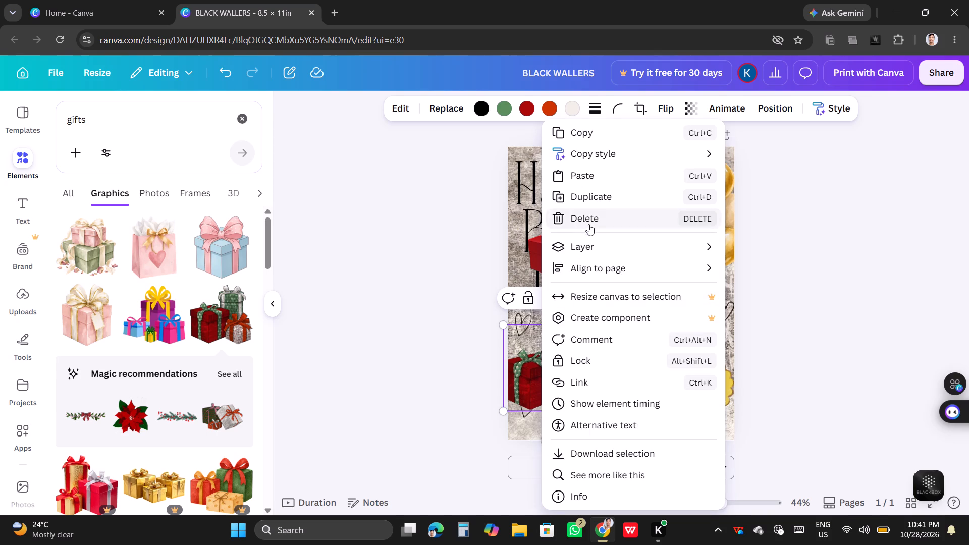
left_click(588, 243)
left_click(773, 290)
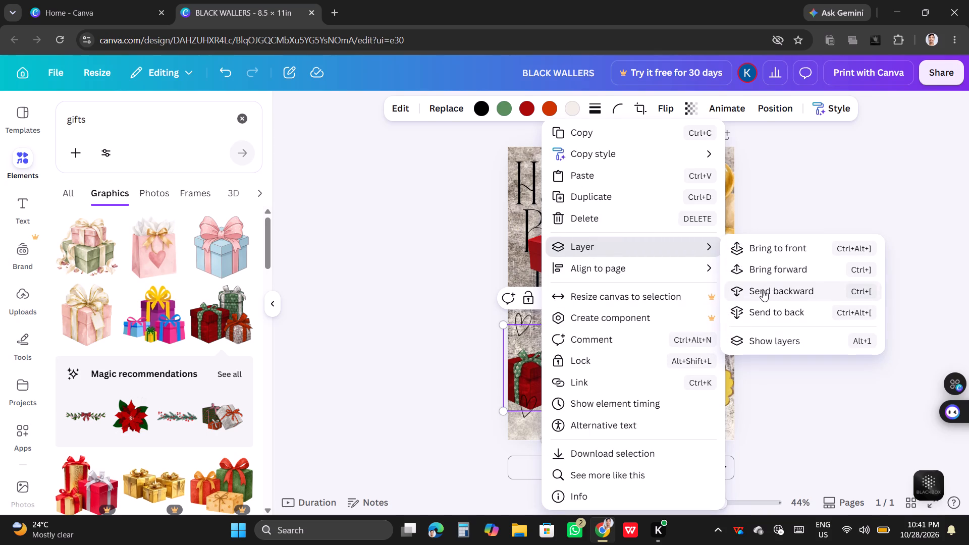
left_click(436, 373)
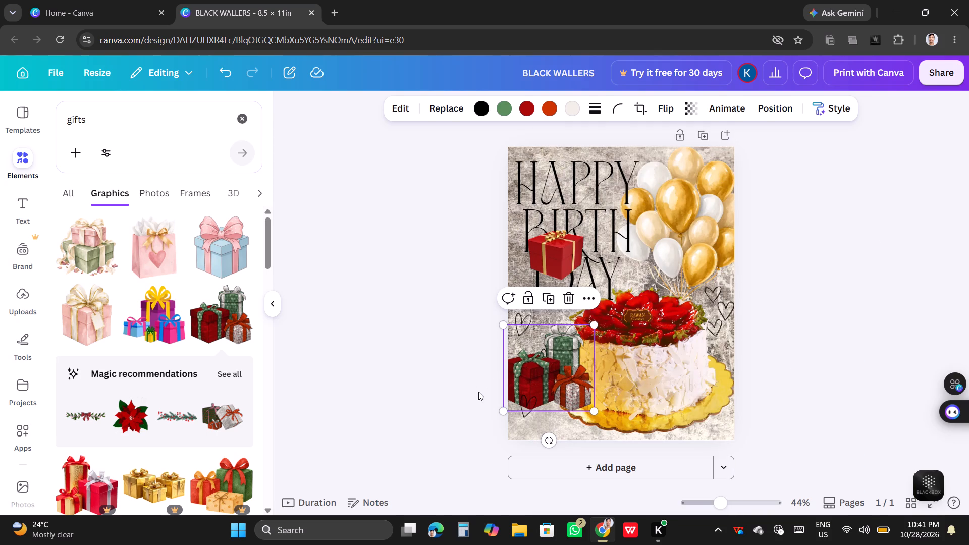
right_click(551, 380)
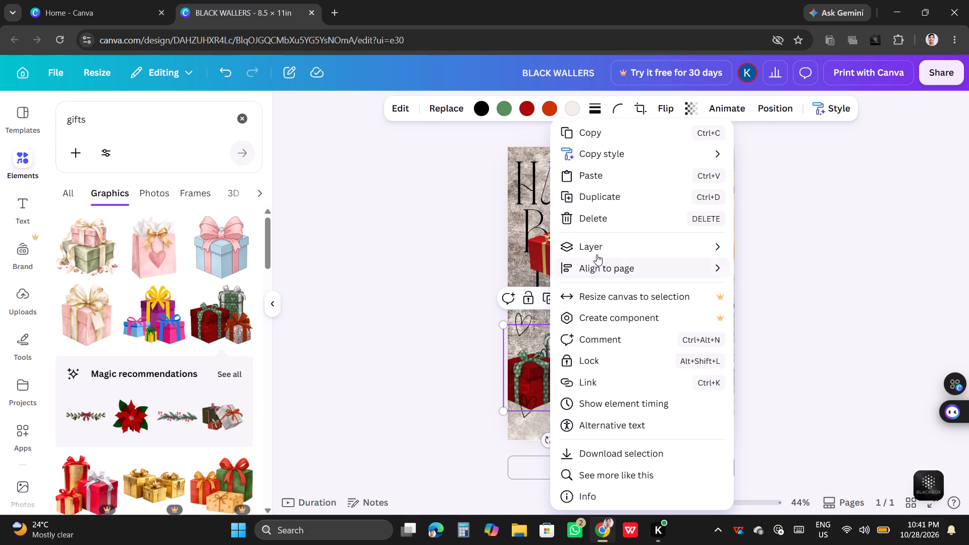
left_click(597, 249)
left_click(601, 244)
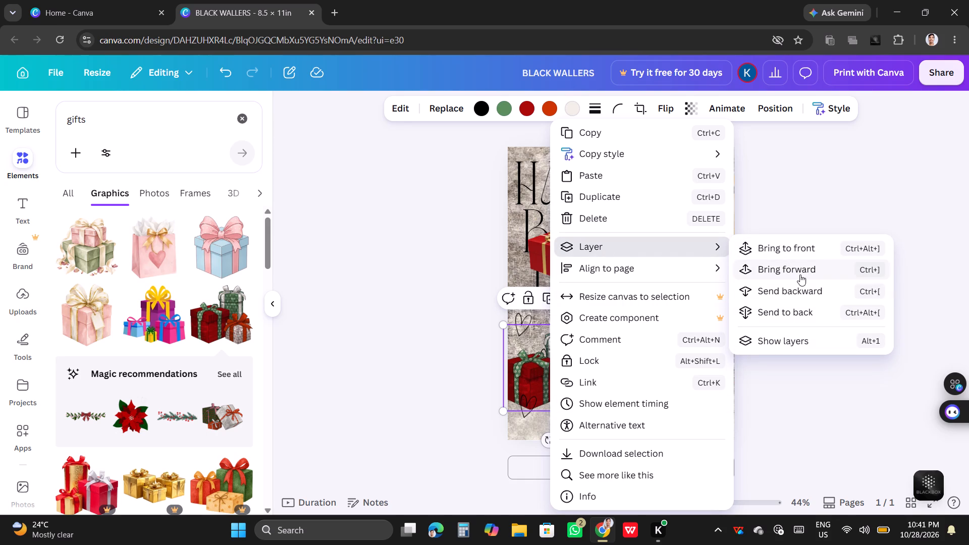
left_click(799, 285)
left_click(799, 312)
left_click(364, 412)
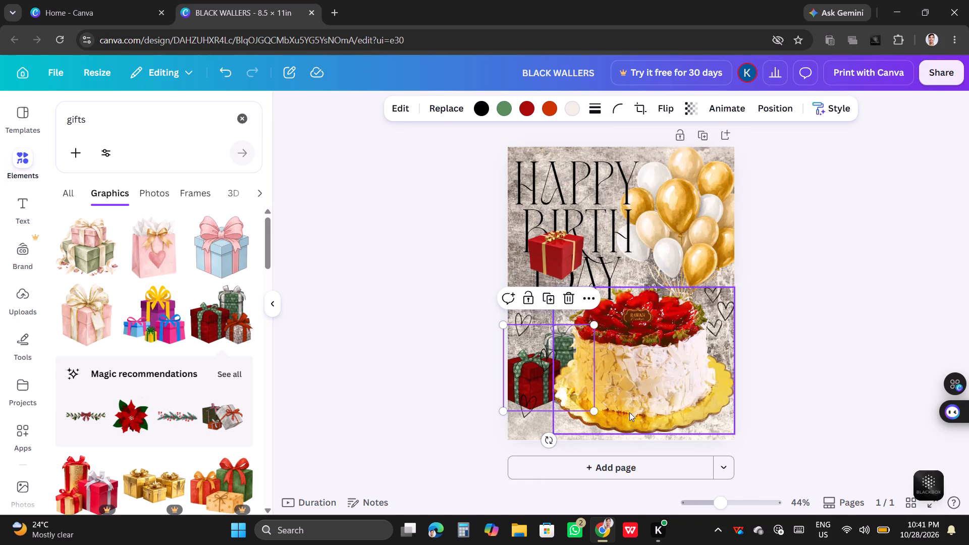
Move the red gift box with the gold ribbon to the page's lower left corner, in front of the stacked gift boxes.
left_click_drag(555, 253, 539, 310)
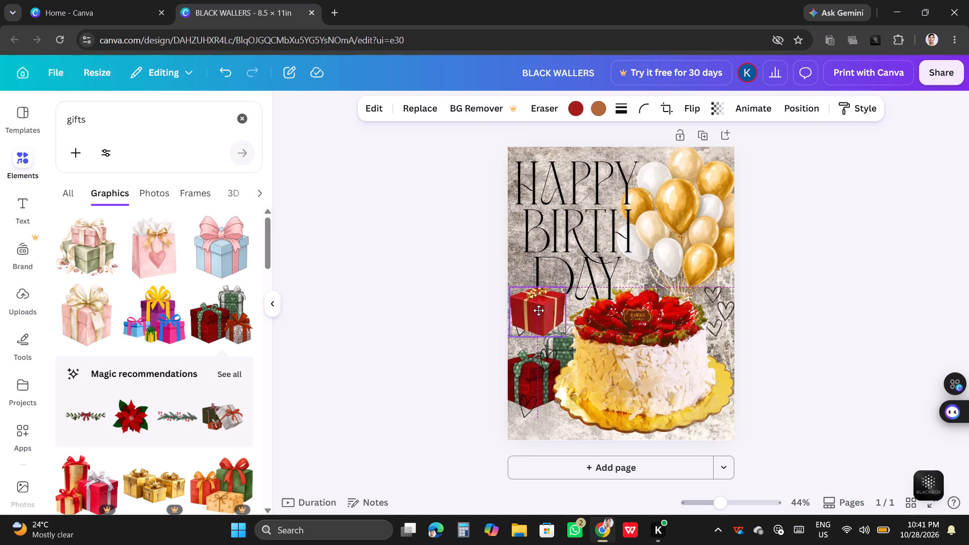
left_click_drag(539, 310, 533, 325)
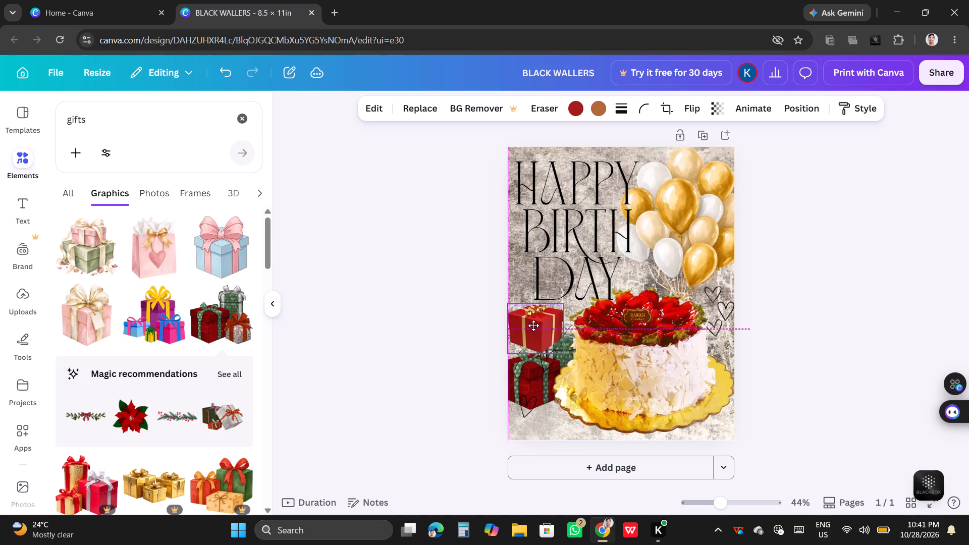
left_click_drag(533, 325, 529, 324)
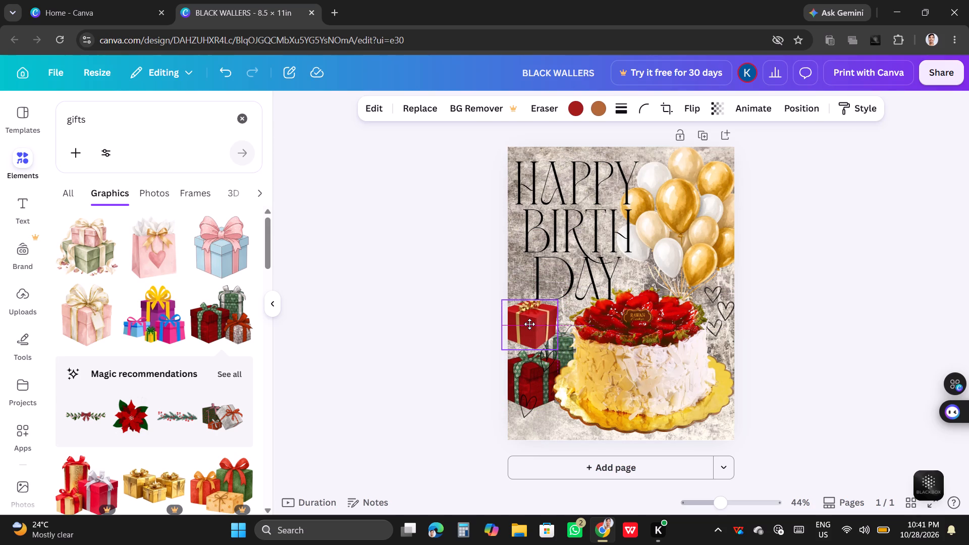
left_click_drag(529, 324, 549, 415)
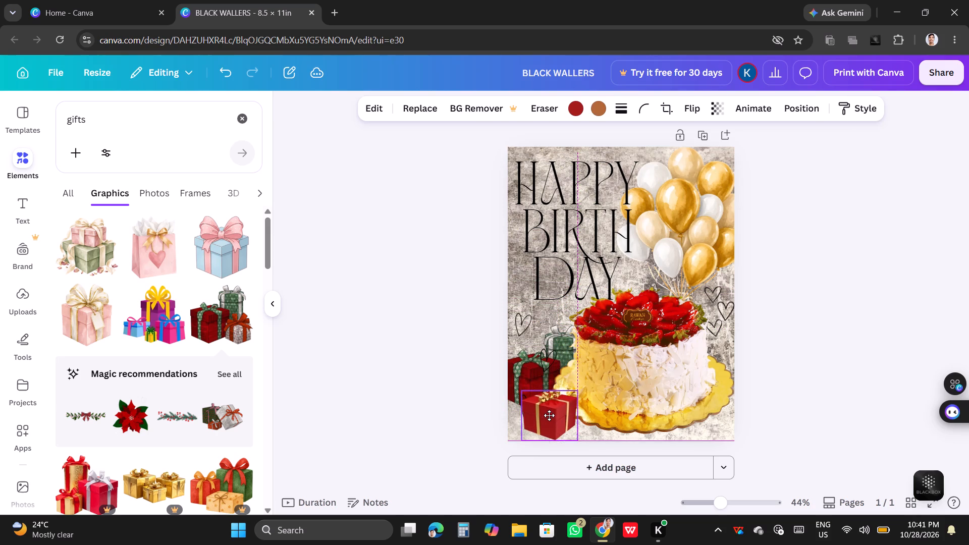
left_click_drag(549, 415, 544, 417)
left_click(441, 407)
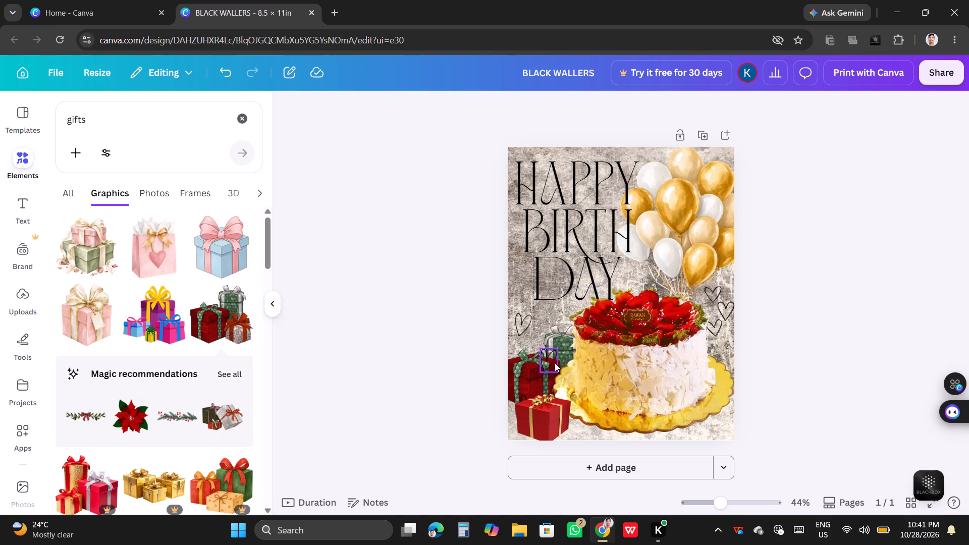
Move the two hearts among the gifts to either side of the word DAY, shifting the red gift box up and back down.
left_click_drag(547, 358, 519, 272)
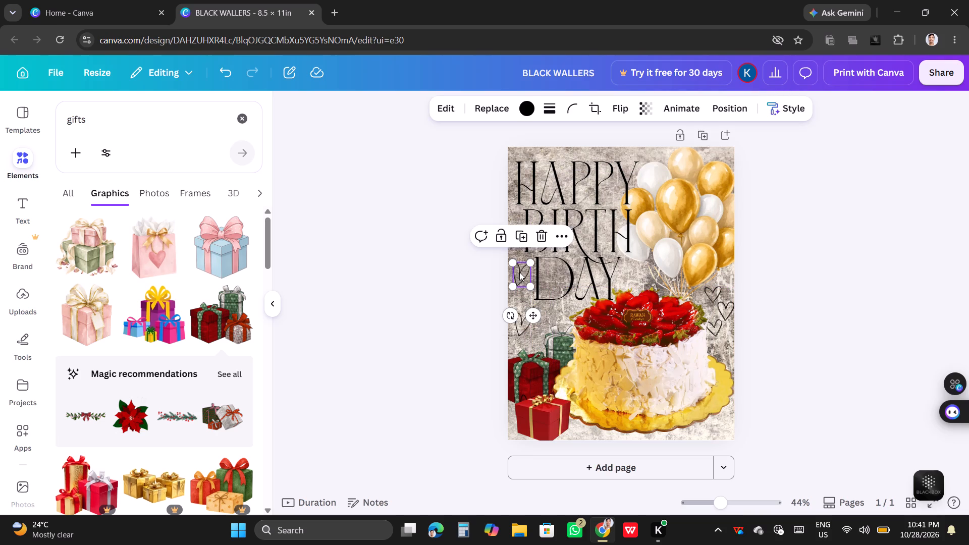
left_click(333, 380)
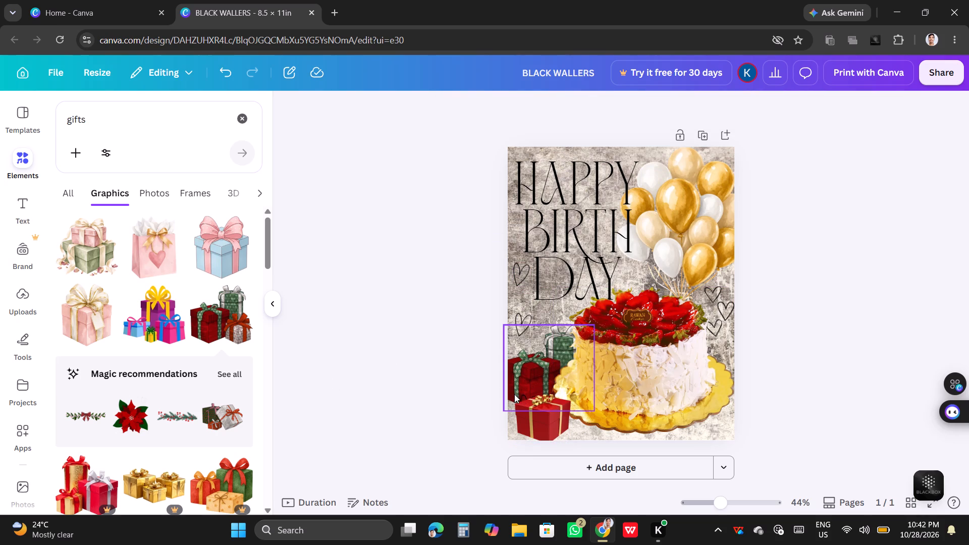
left_click_drag(525, 414, 535, 376)
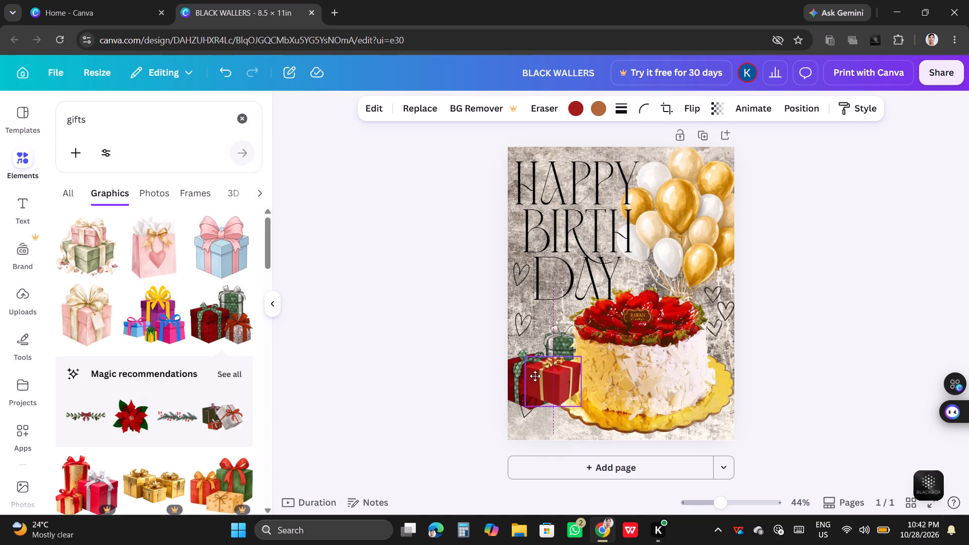
left_click_drag(535, 376, 534, 374)
left_click_drag(526, 412, 560, 370)
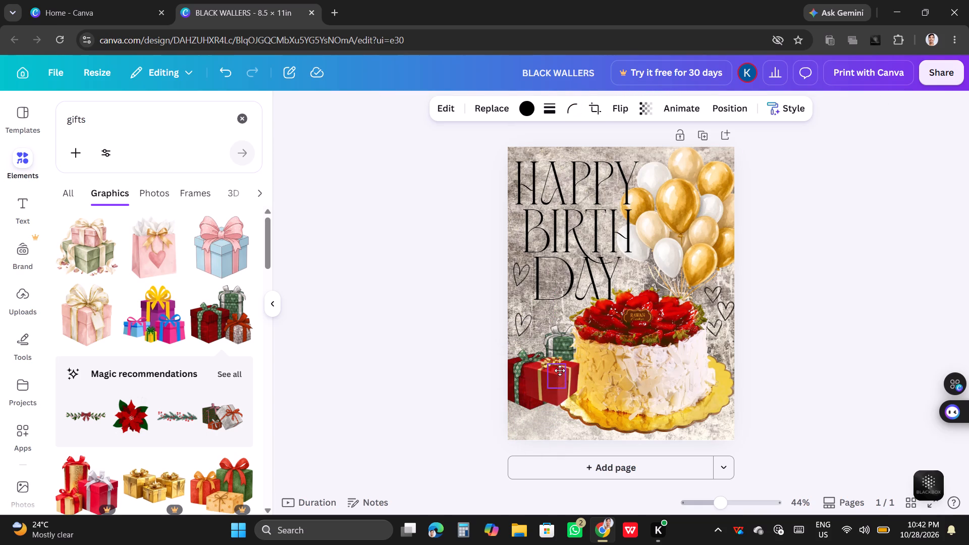
left_click_drag(560, 370, 632, 279)
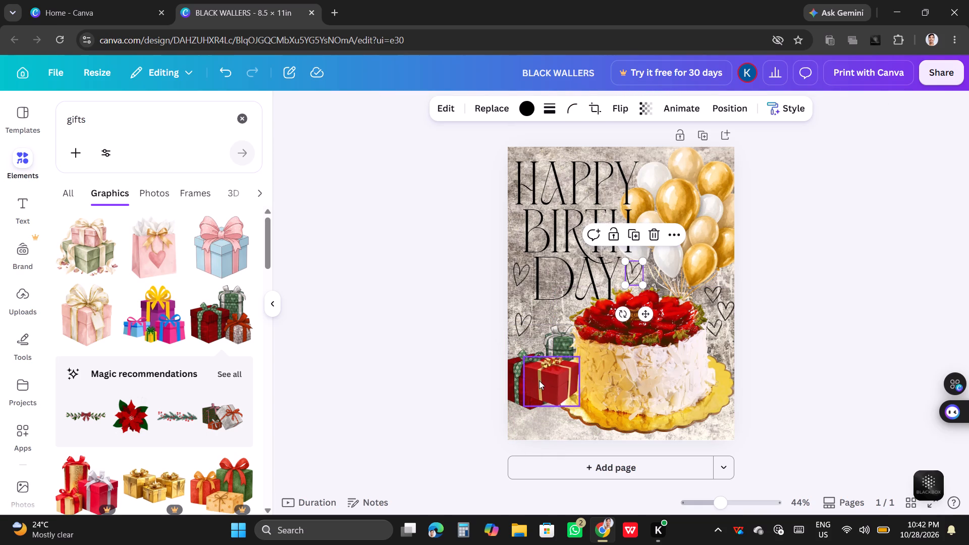
left_click_drag(539, 377, 536, 412)
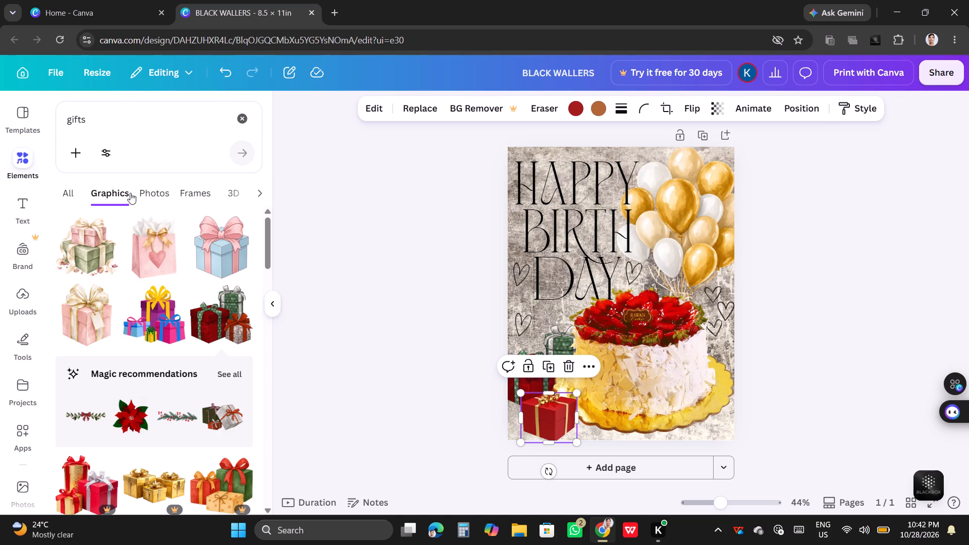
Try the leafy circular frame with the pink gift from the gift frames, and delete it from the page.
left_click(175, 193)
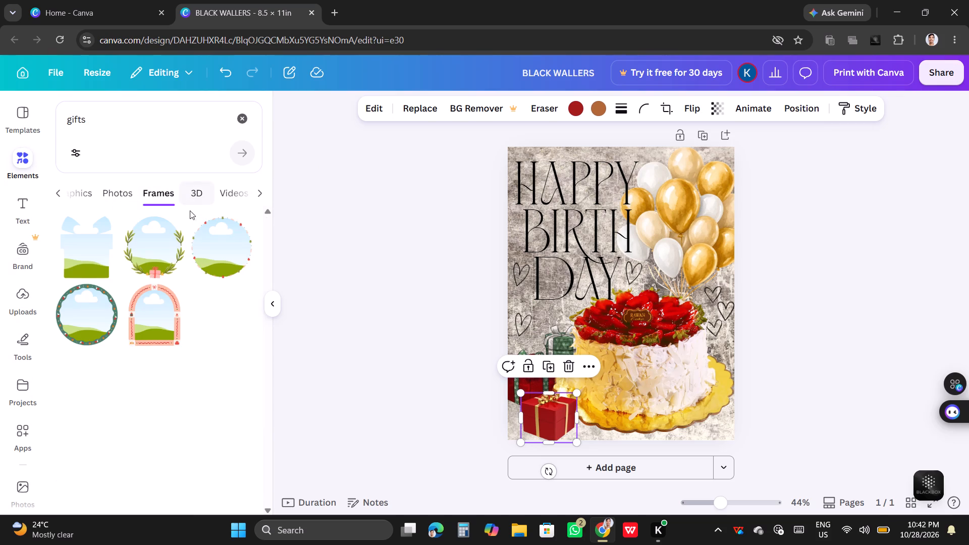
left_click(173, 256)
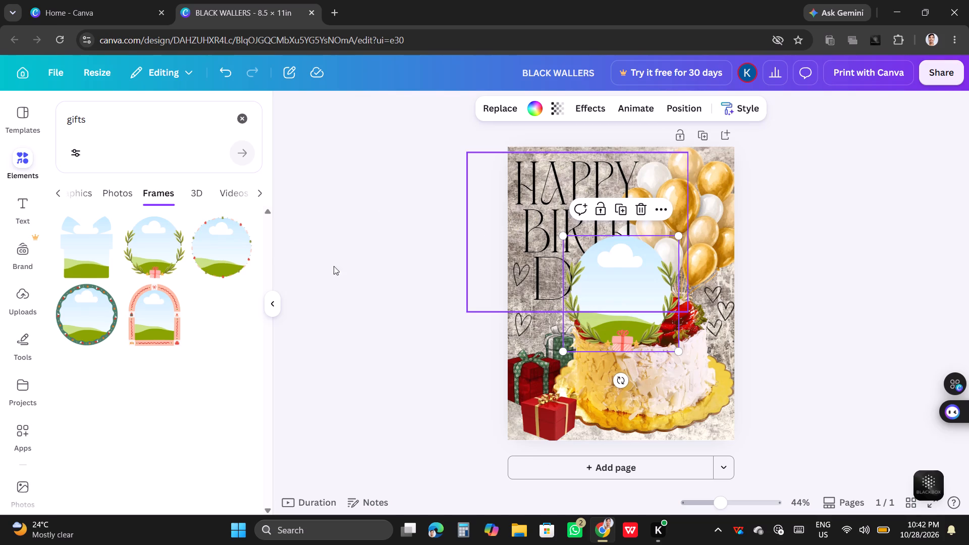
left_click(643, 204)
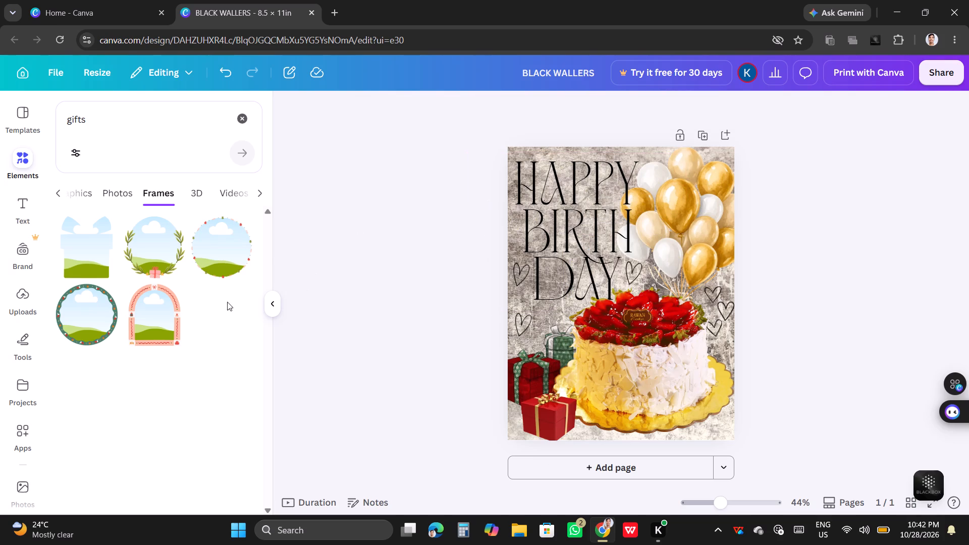
Browse the gift search results among videos, audio and mockups for further elements.
left_click(201, 199)
left_click(225, 190)
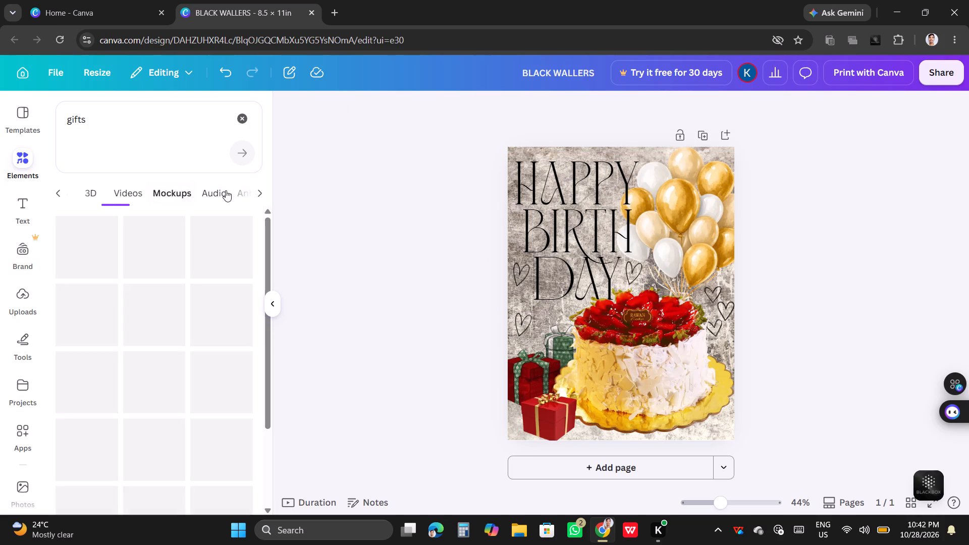
left_click(194, 196)
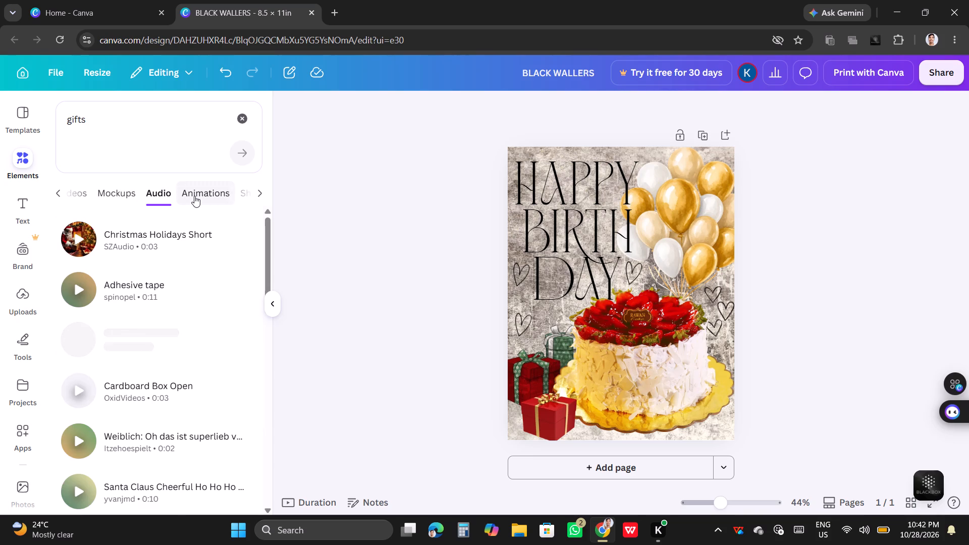
left_click(107, 201)
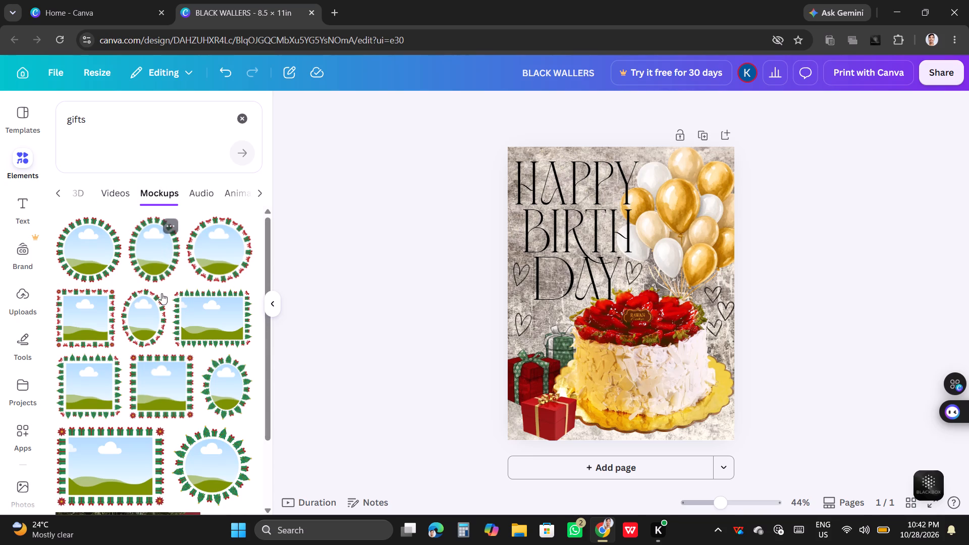
left_click(19, 339)
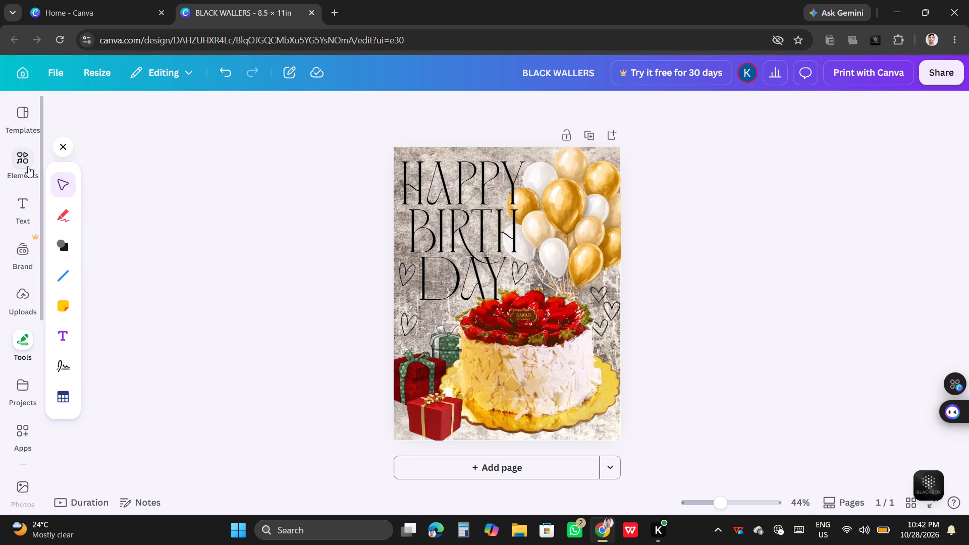
left_click(20, 165)
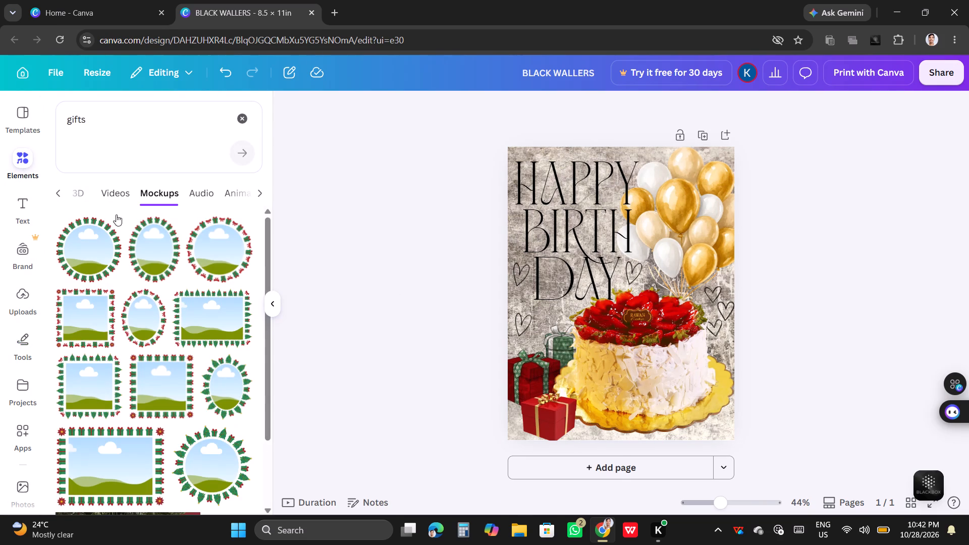
left_click(123, 194)
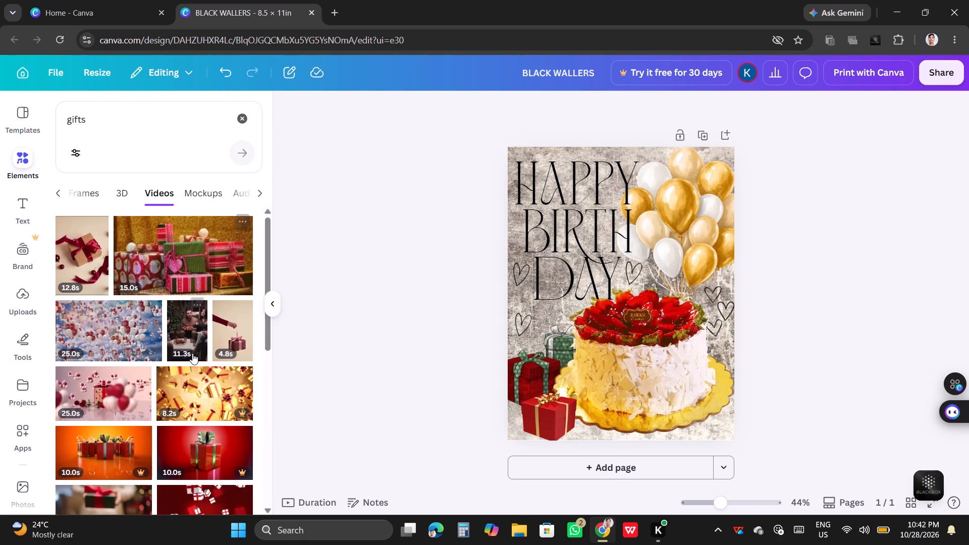
scroll(193, 368, "down", 6)
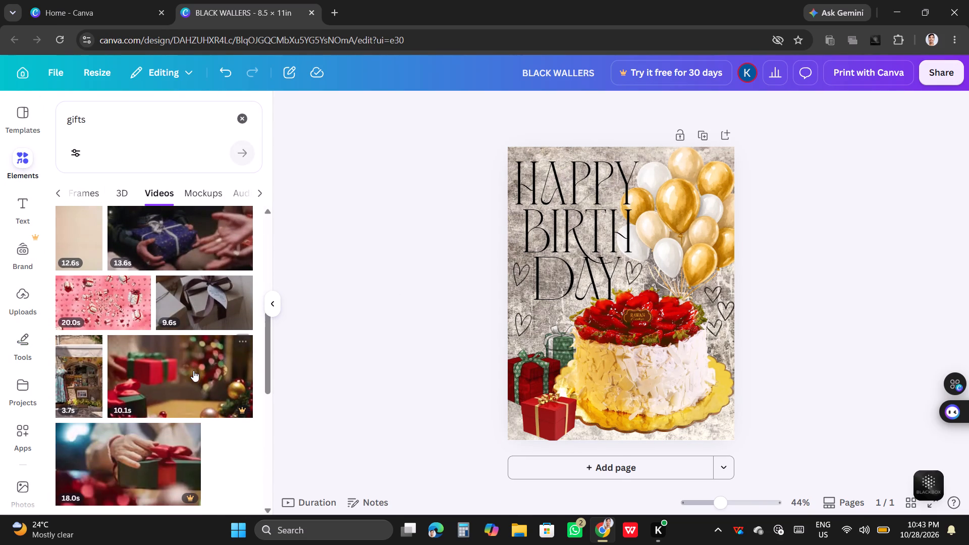
scroll(144, 343, "down", 2)
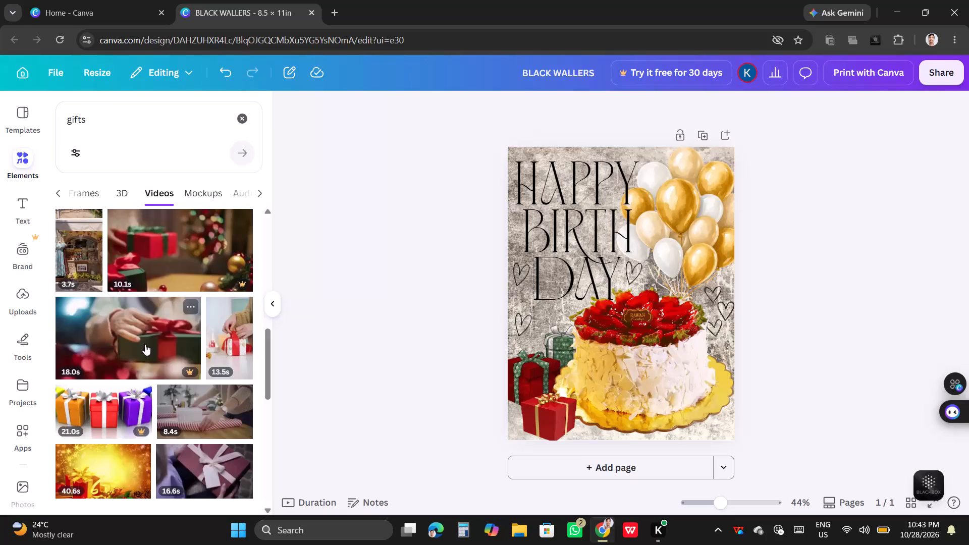
scroll(145, 344, "up", 3)
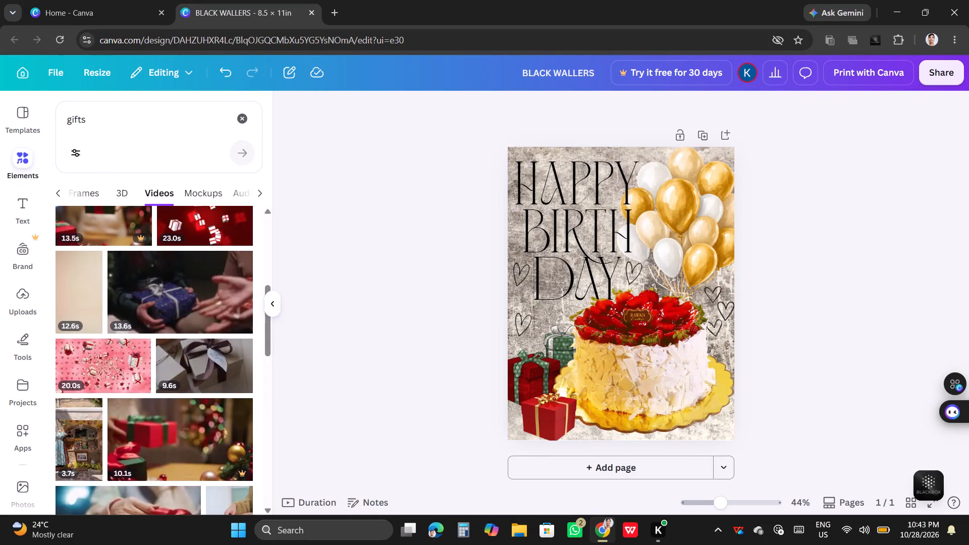
Replace the gifts search with a search of the elements library for light effect.
left_click(247, 123)
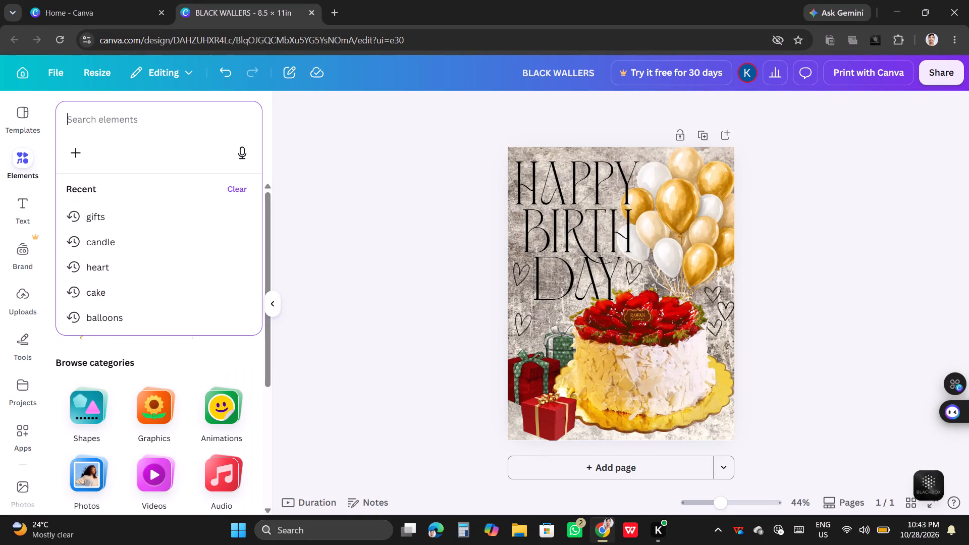
type("eff")
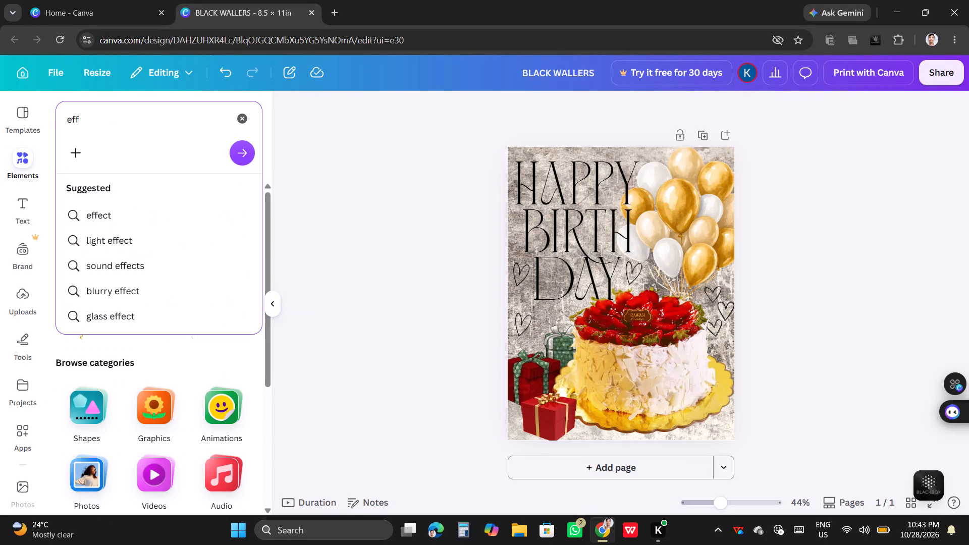
left_click(101, 240)
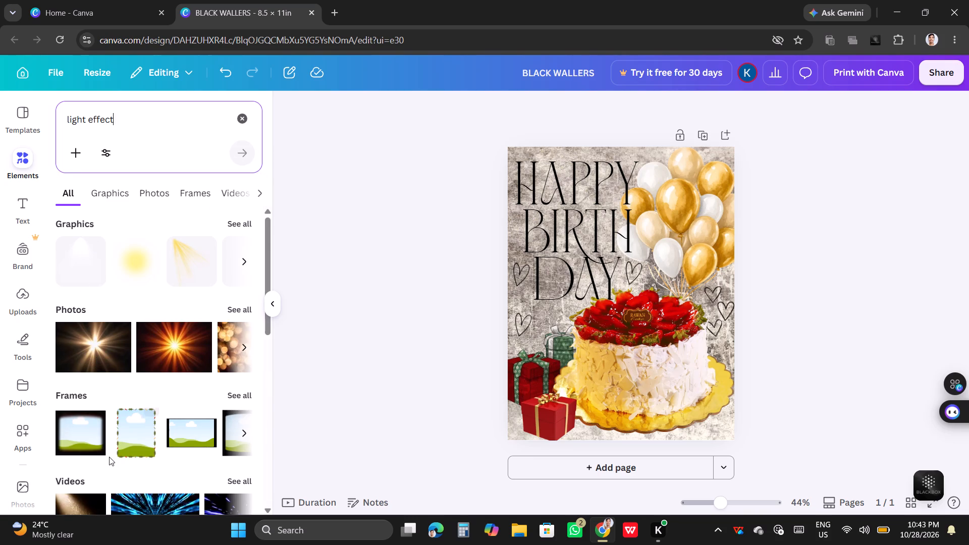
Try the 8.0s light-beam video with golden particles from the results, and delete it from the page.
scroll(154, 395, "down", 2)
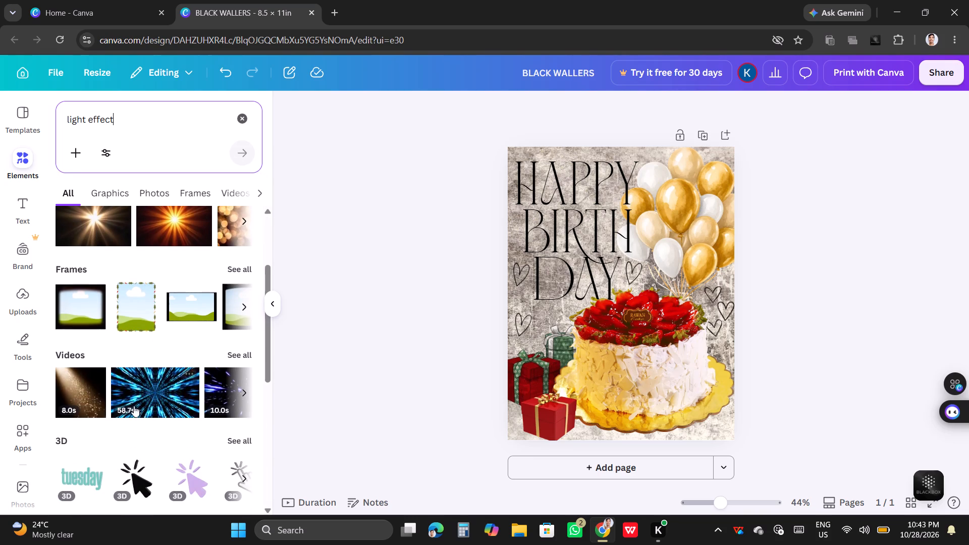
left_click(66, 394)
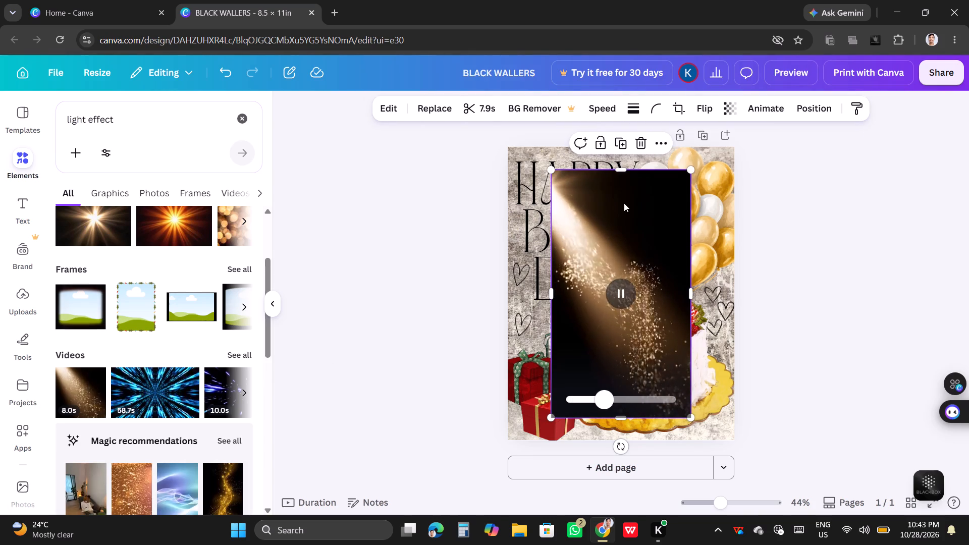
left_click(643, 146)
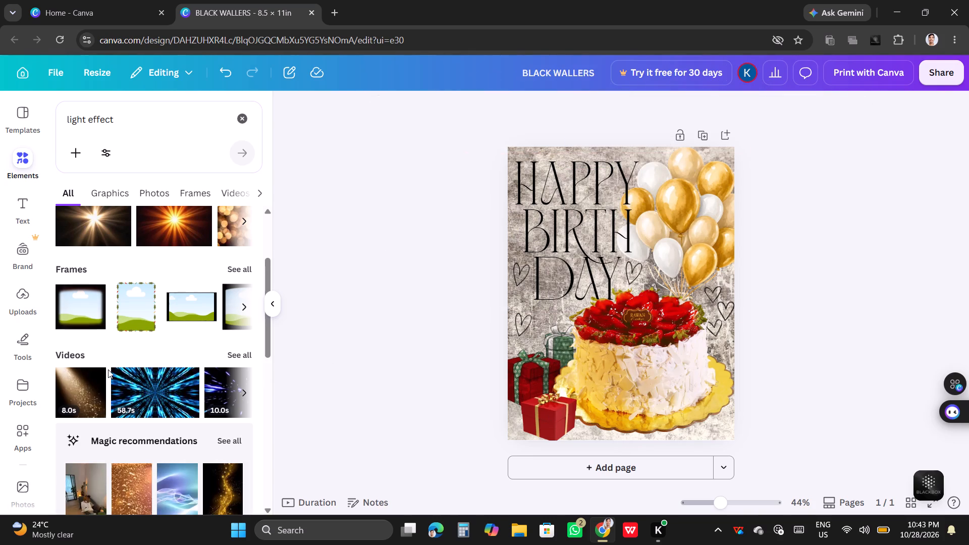
Add the striped window-shadow photo from the photo results and enlarge it to about 10 × 11.3 in, covering the whole page.
left_click(139, 189)
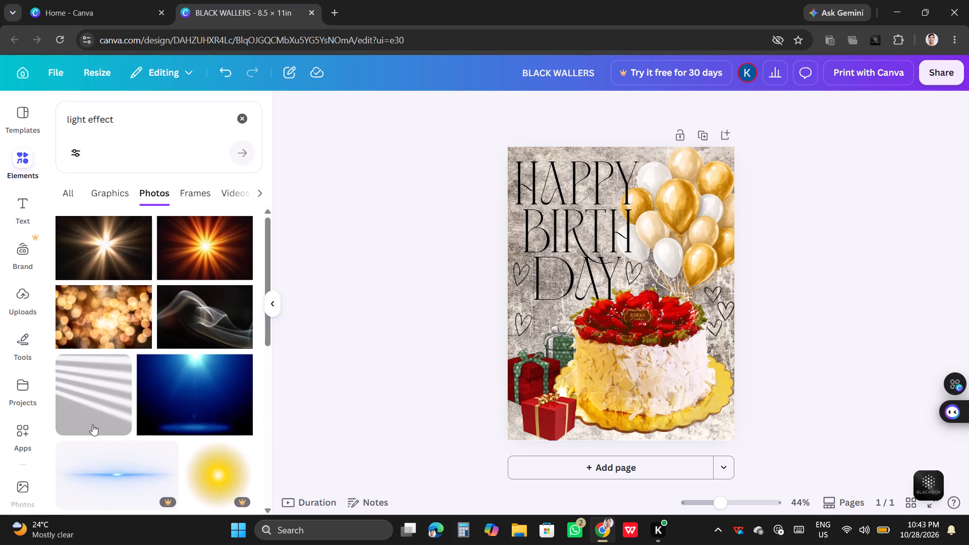
scroll(110, 394, "down", 1)
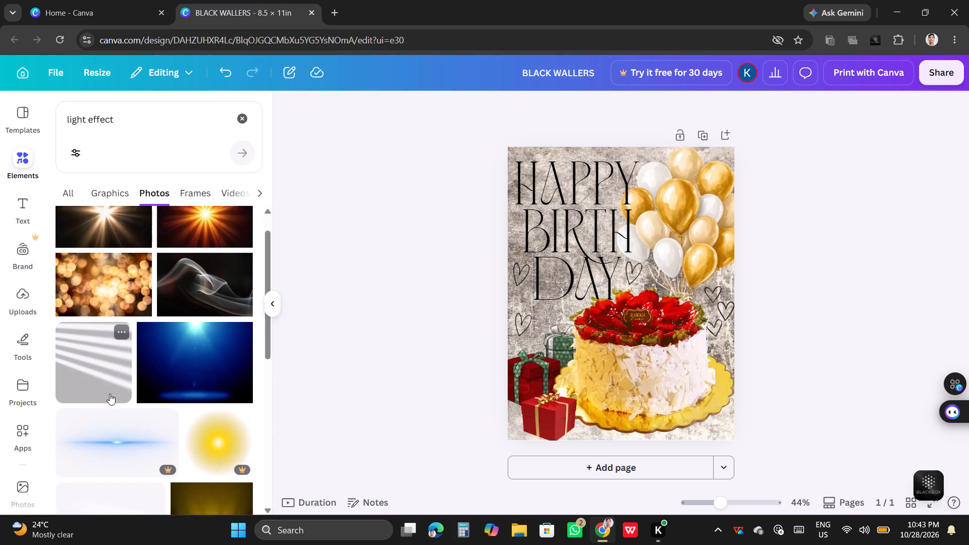
left_click(103, 351)
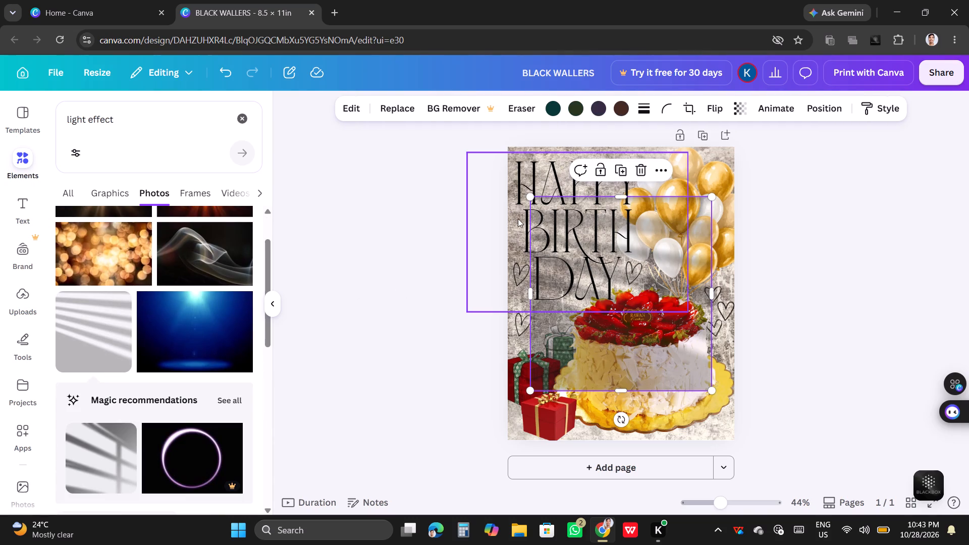
left_click_drag(530, 195, 514, 158)
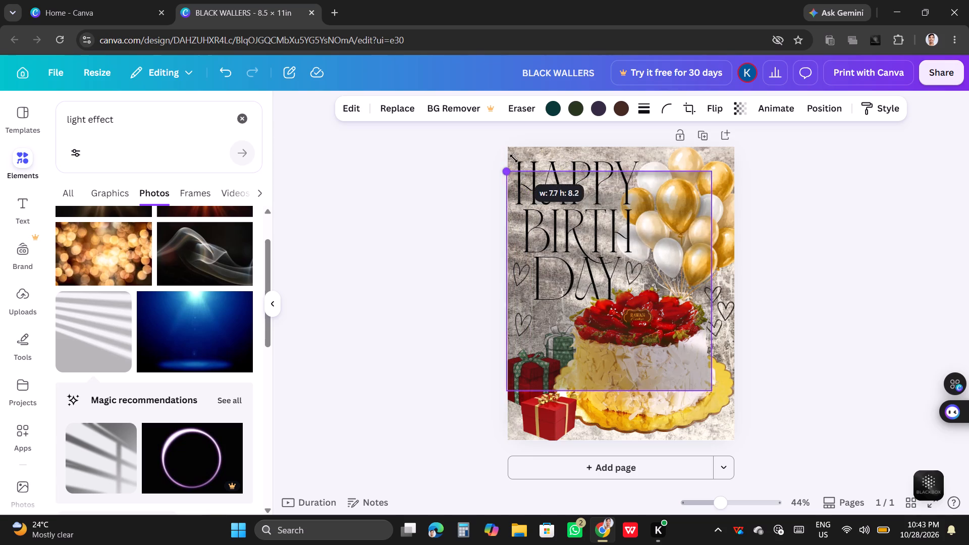
left_click_drag(514, 158, 543, 123)
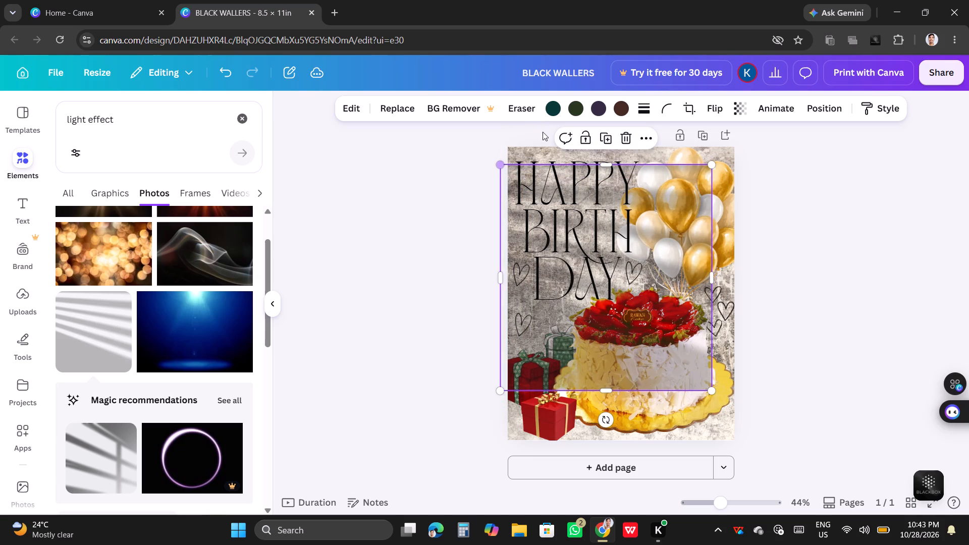
left_click_drag(709, 392, 728, 424)
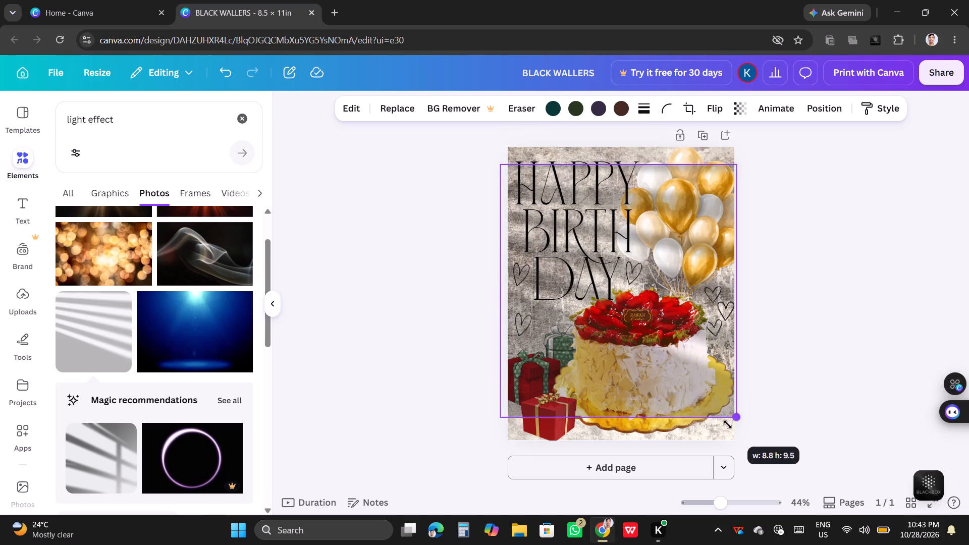
left_click_drag(728, 424, 729, 486)
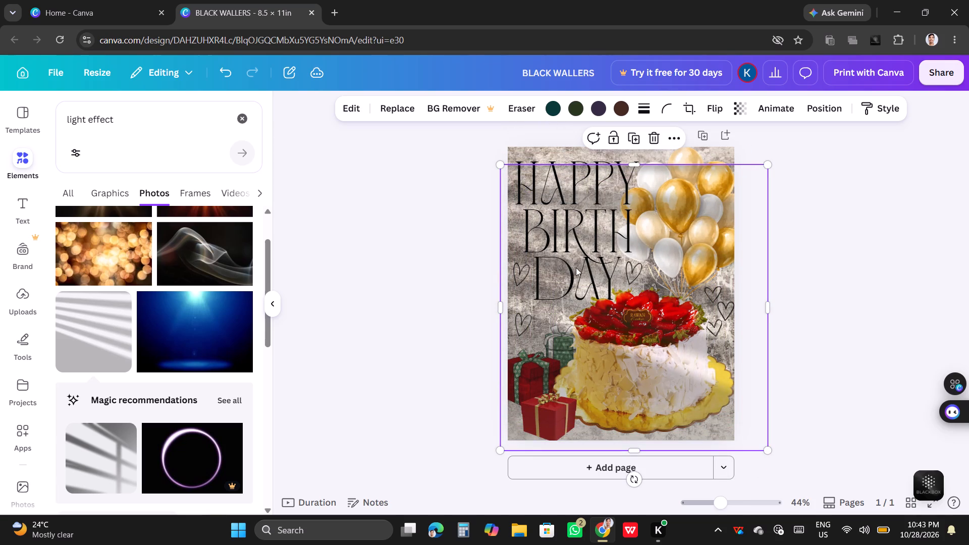
left_click_drag(585, 160, 585, 143)
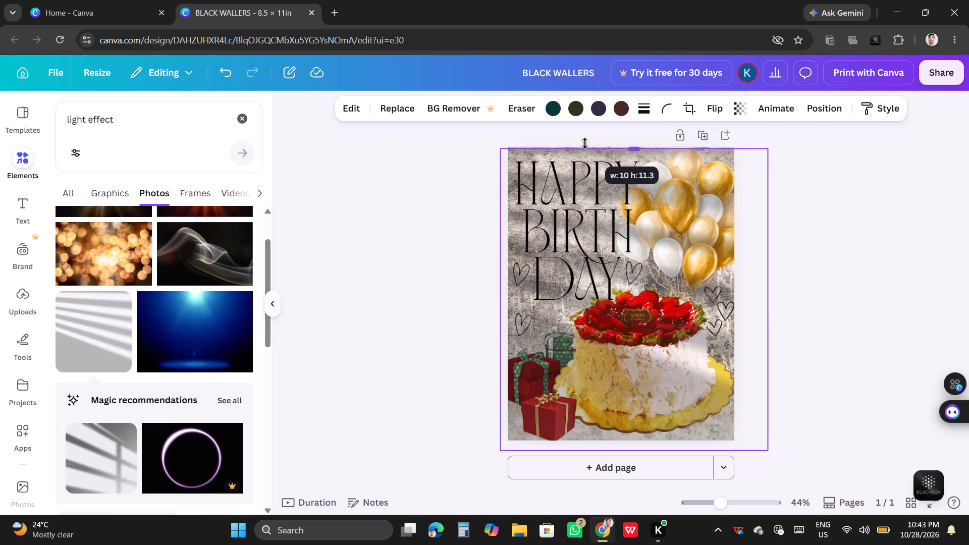
left_click_drag(585, 143, 585, 140)
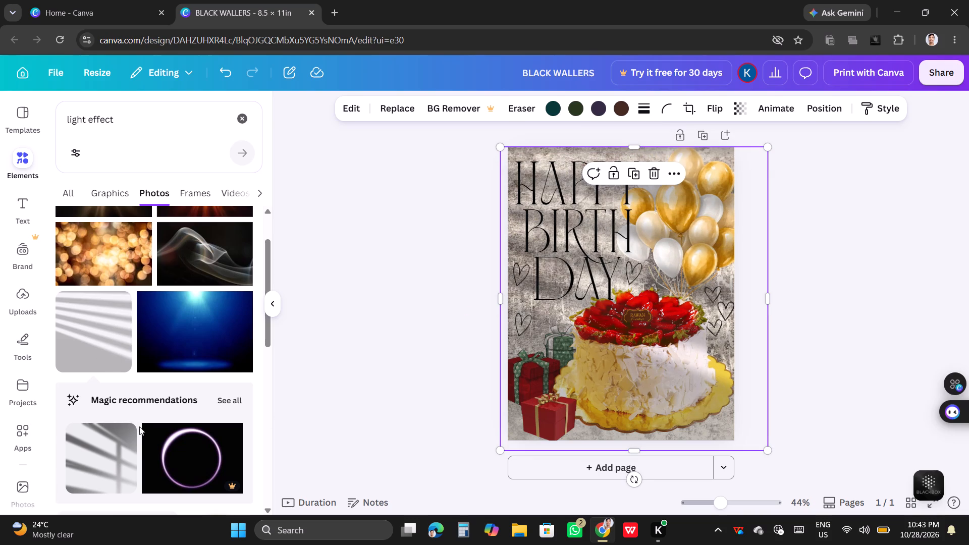
Send the striped shadow overlay backward one layer, behind the red gift box with the gold ribbon.
scroll(174, 437, "down", 5)
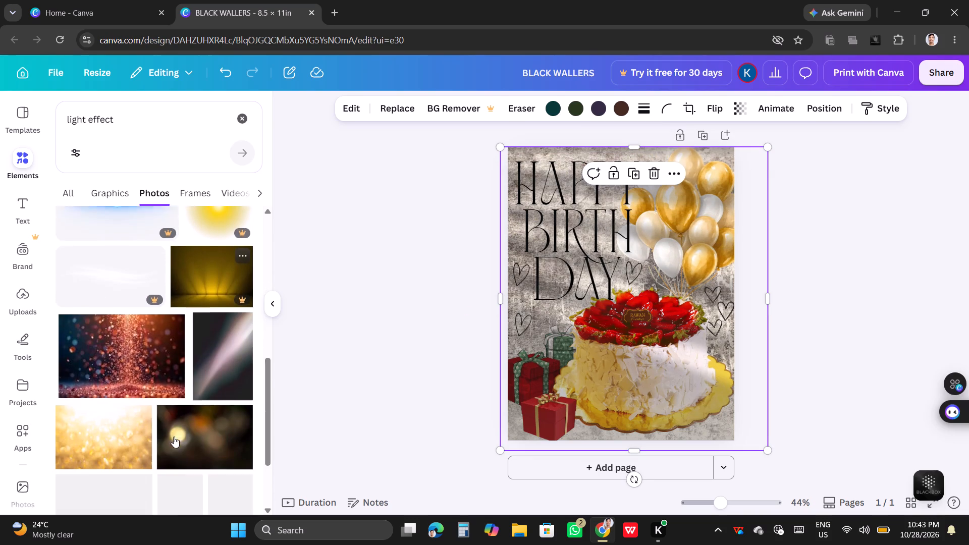
scroll(174, 437, "down", 2)
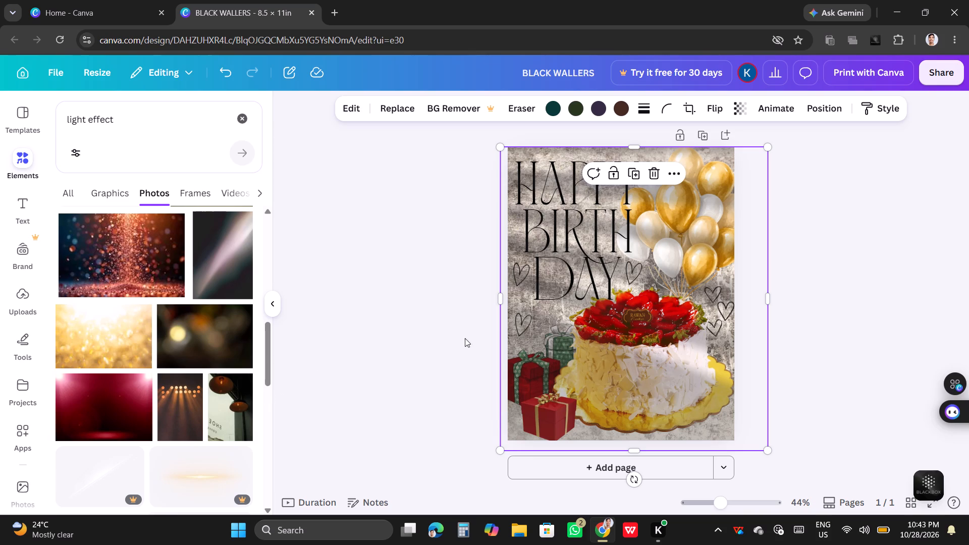
right_click(574, 238)
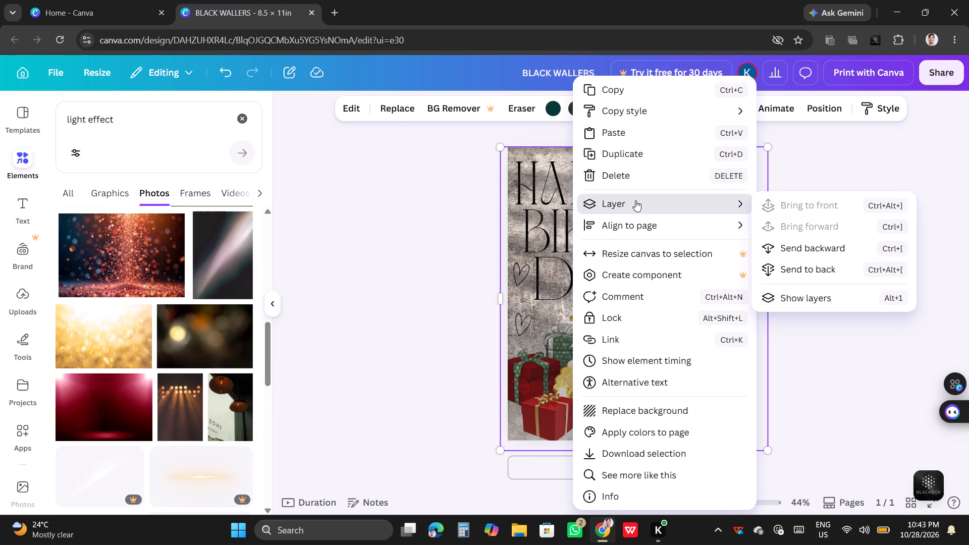
left_click(798, 250)
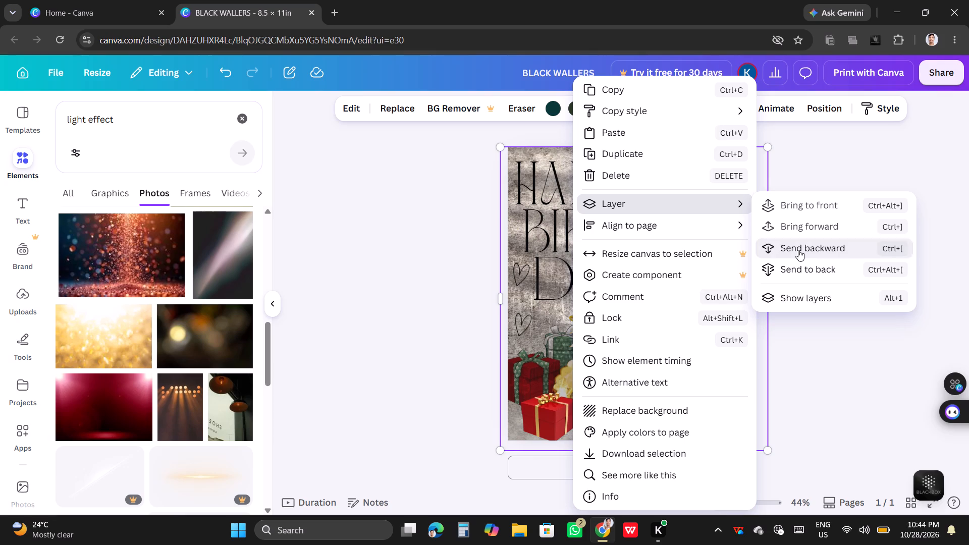
left_click(426, 356)
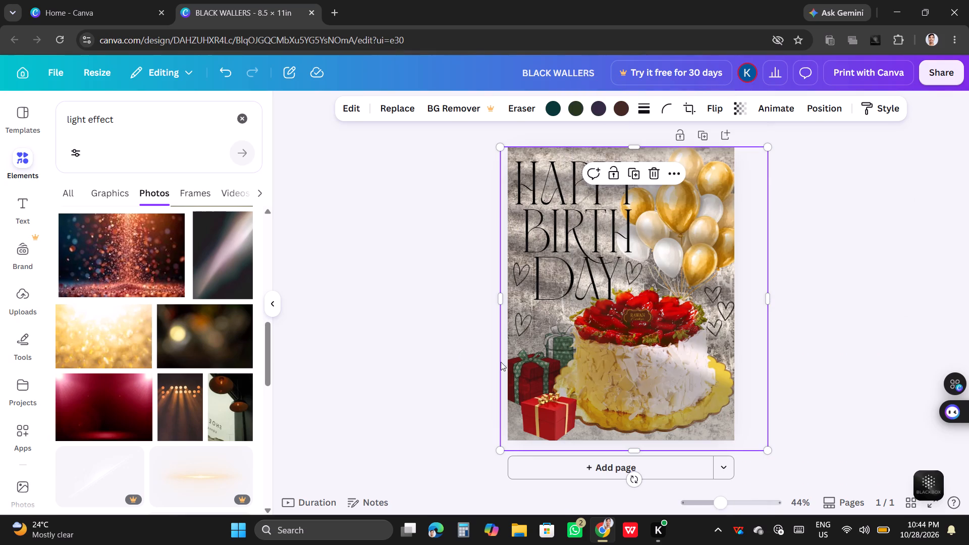
left_click(860, 414)
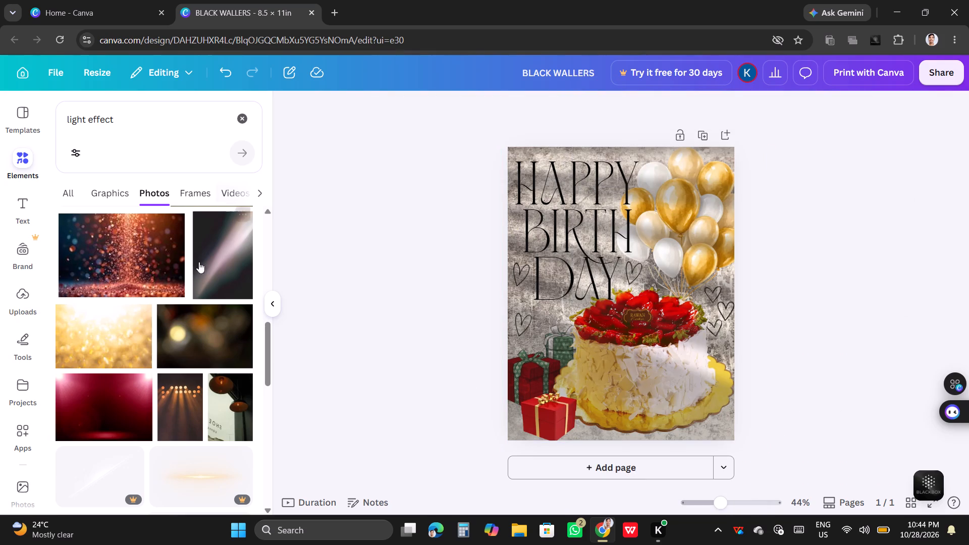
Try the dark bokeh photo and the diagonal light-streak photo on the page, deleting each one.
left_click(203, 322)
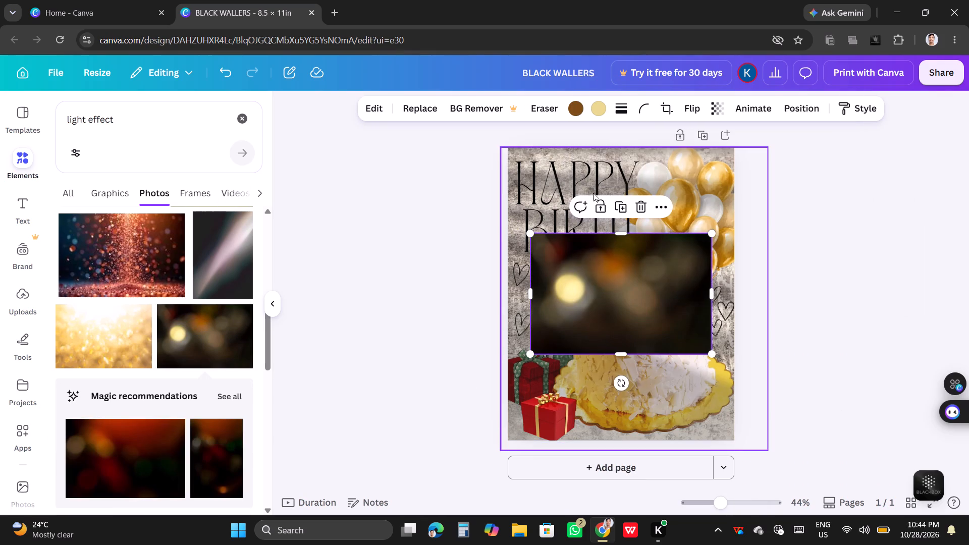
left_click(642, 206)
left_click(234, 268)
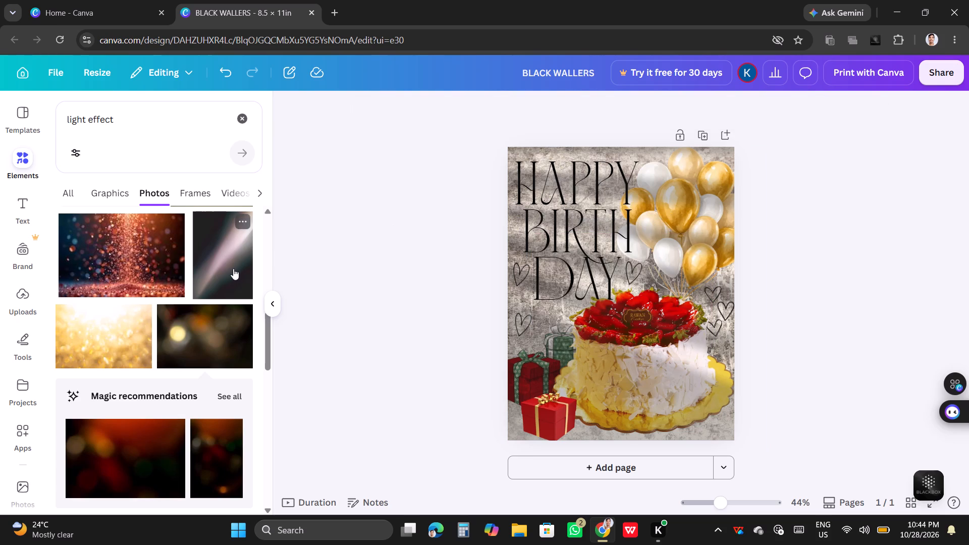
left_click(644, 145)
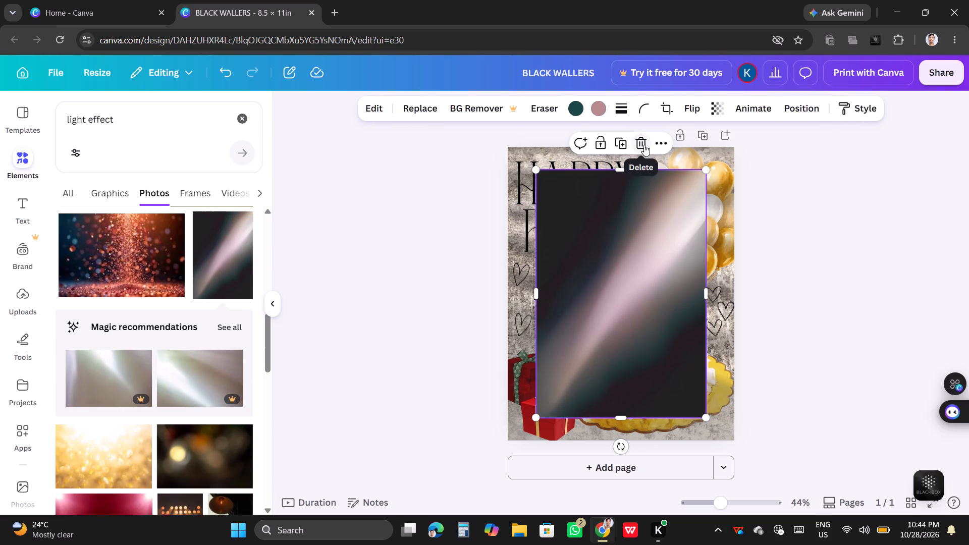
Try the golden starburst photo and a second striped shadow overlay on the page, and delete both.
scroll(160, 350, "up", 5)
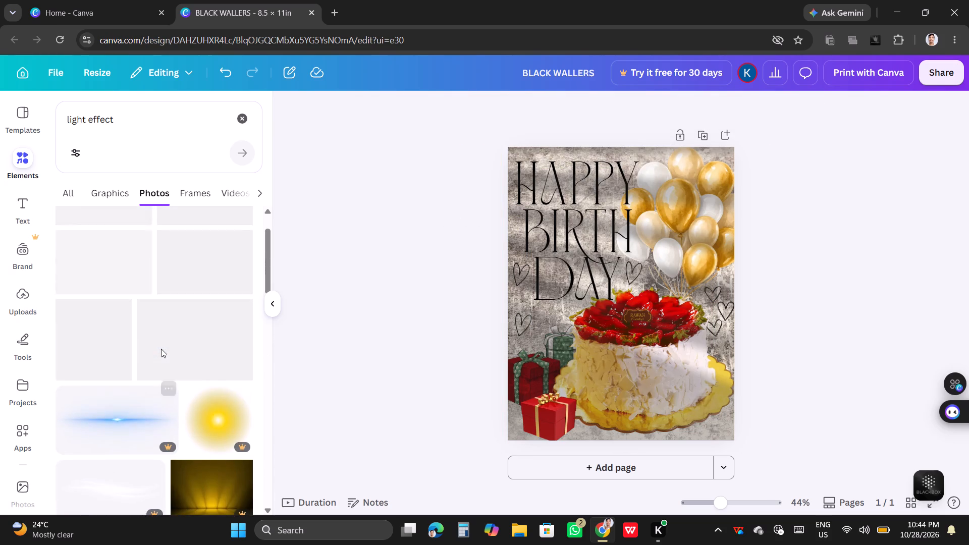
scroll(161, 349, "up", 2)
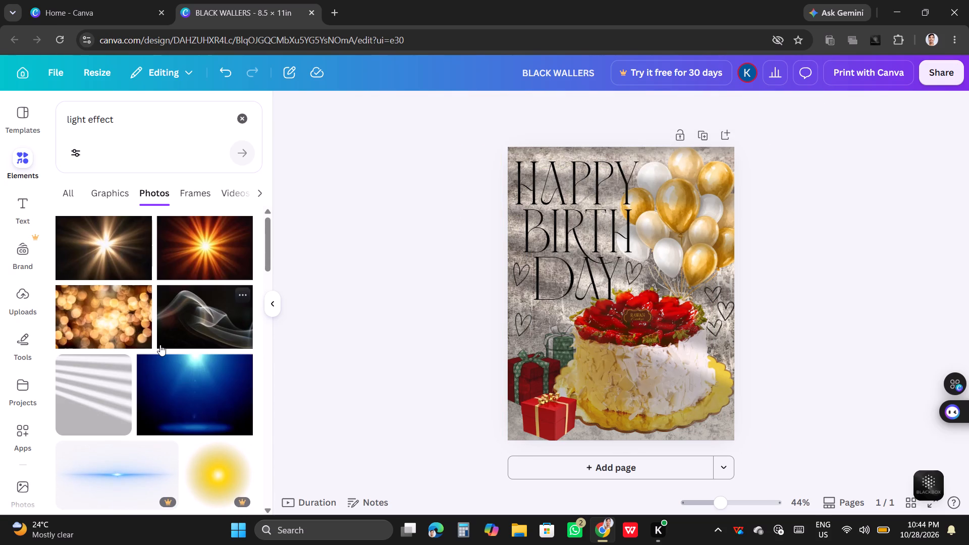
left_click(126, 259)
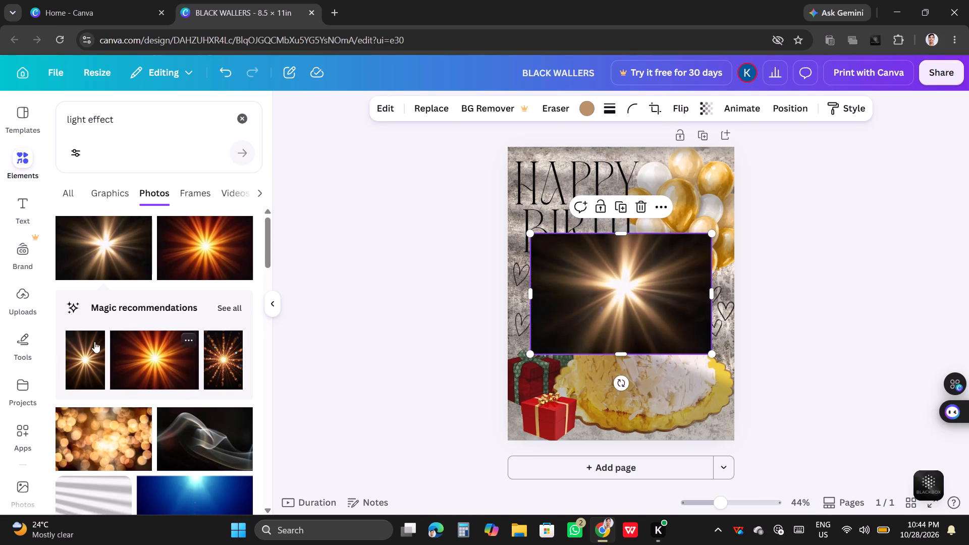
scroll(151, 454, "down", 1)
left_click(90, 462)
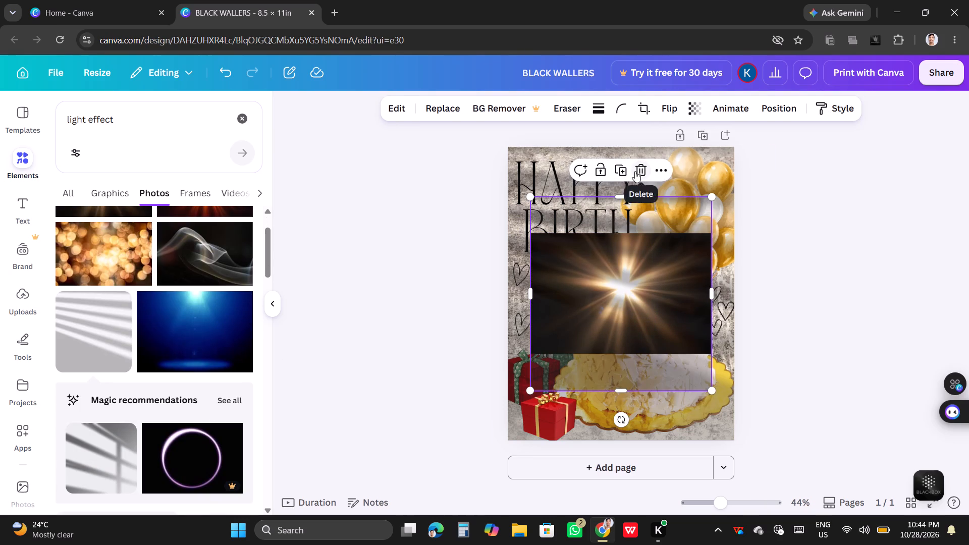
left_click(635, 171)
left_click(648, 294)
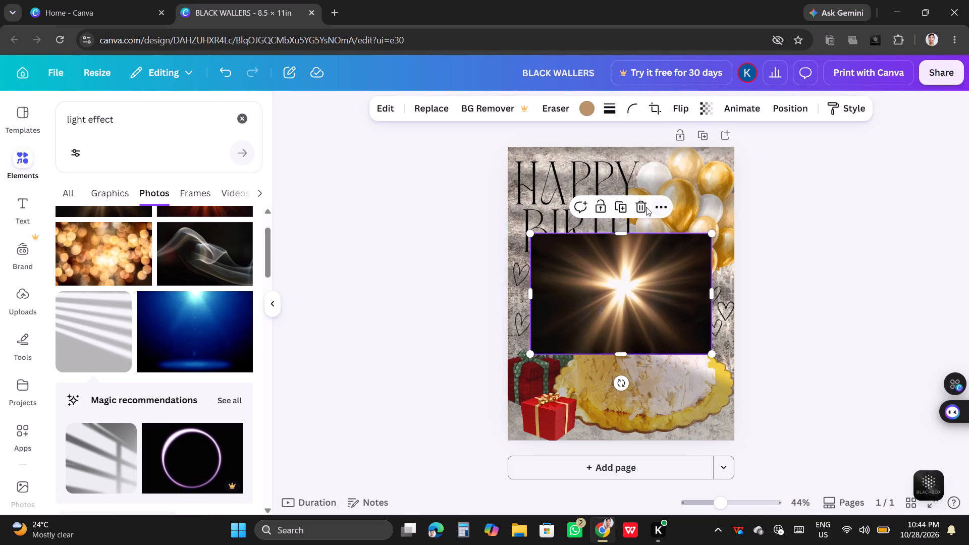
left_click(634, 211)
Add the blue horizontal lens flare photo and place it along the page's top edge, above the word HAPPY.
scroll(159, 395, "down", 3)
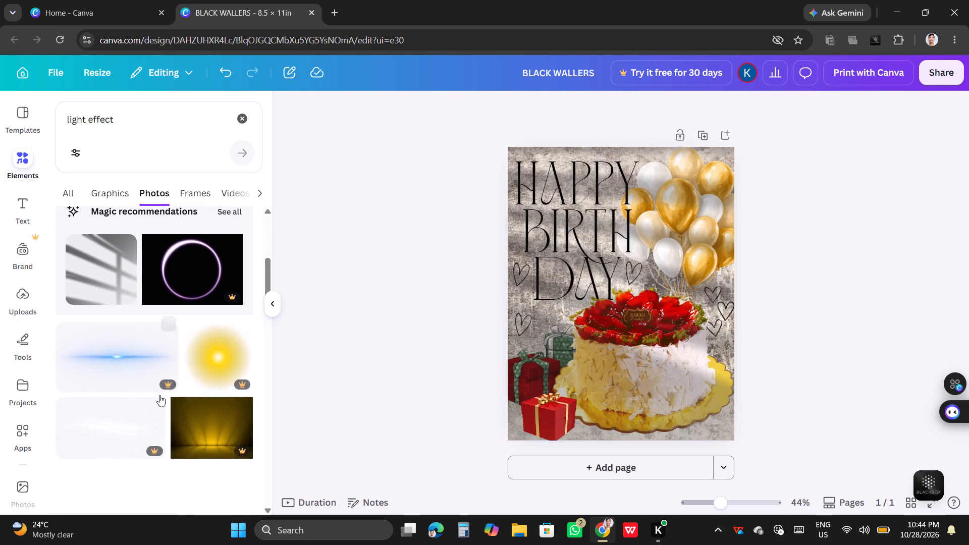
scroll(159, 395, "down", 4)
scroll(159, 395, "up", 3)
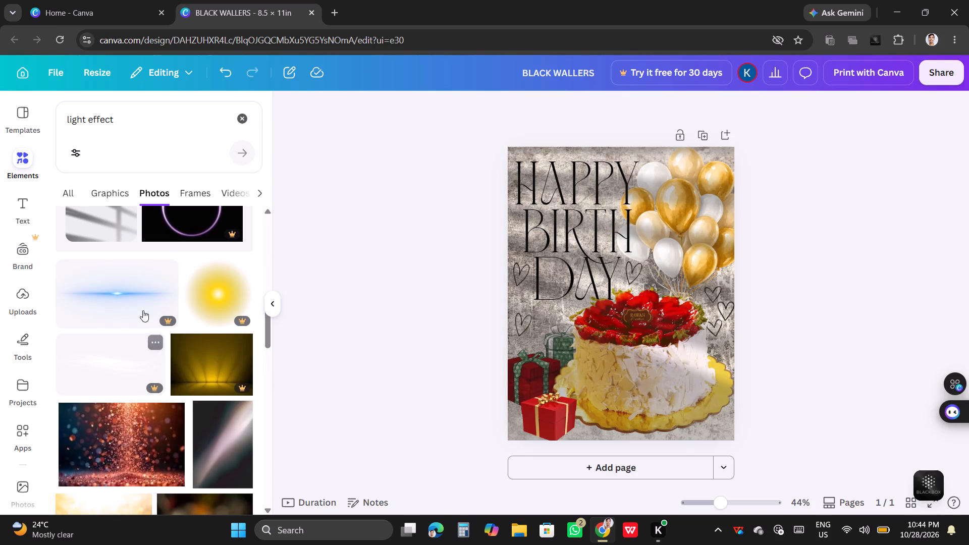
left_click(134, 295)
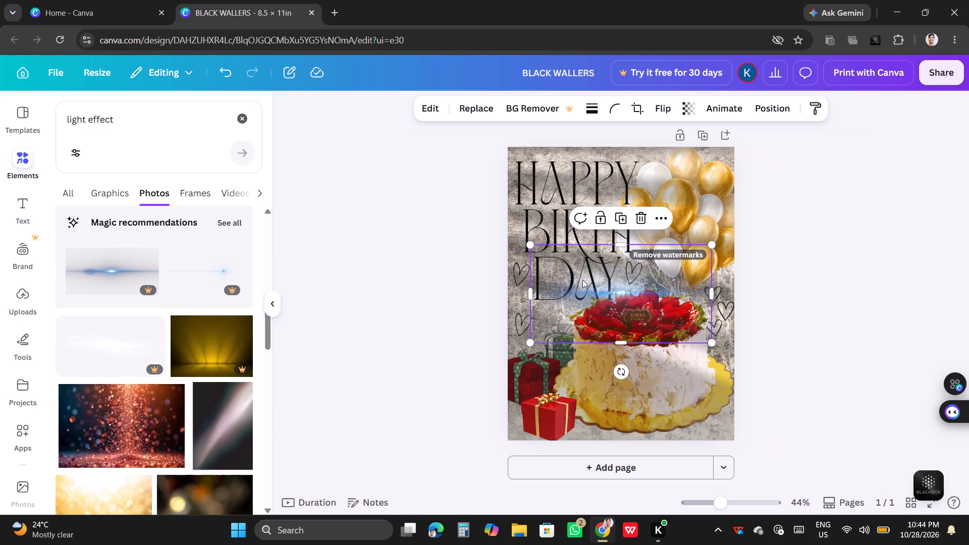
left_click_drag(602, 294, 662, 209)
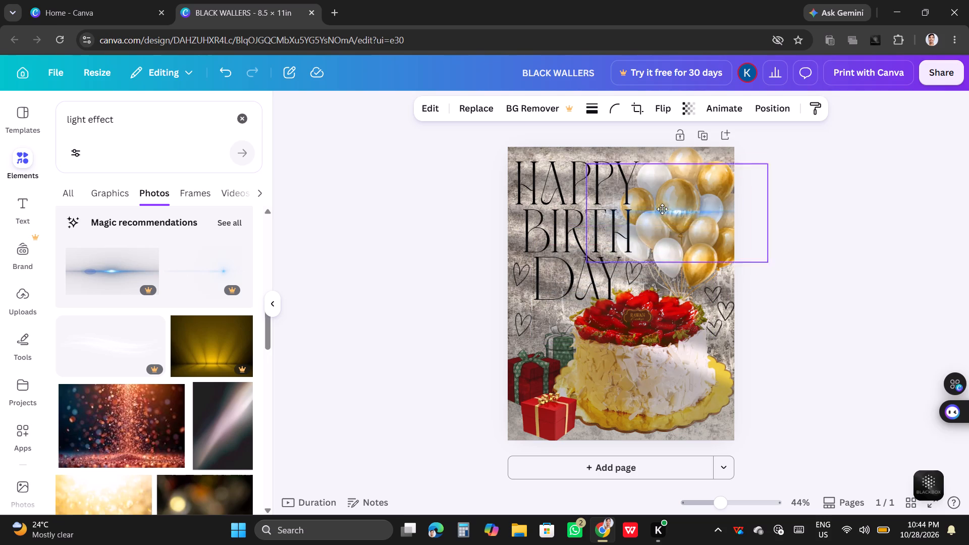
left_click_drag(662, 209, 584, 149)
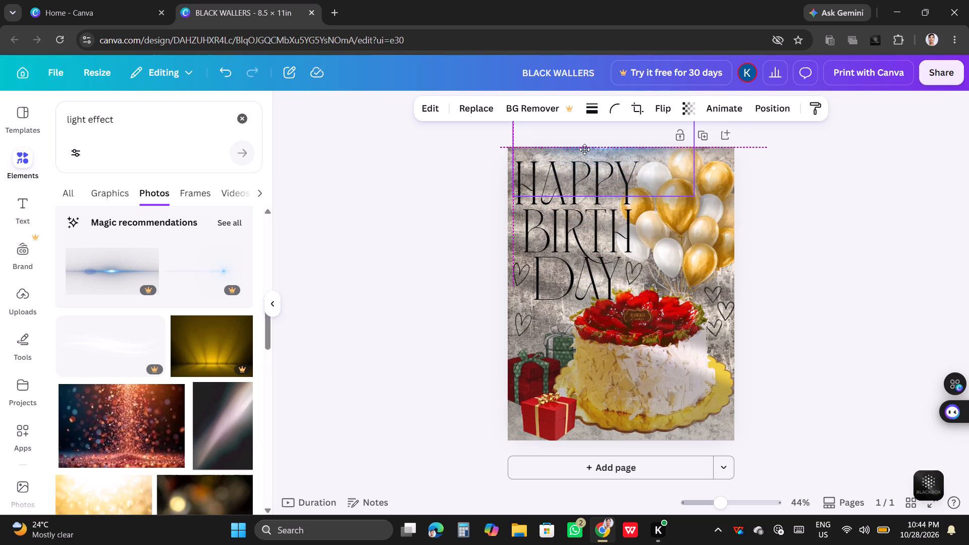
left_click_drag(584, 149, 588, 156)
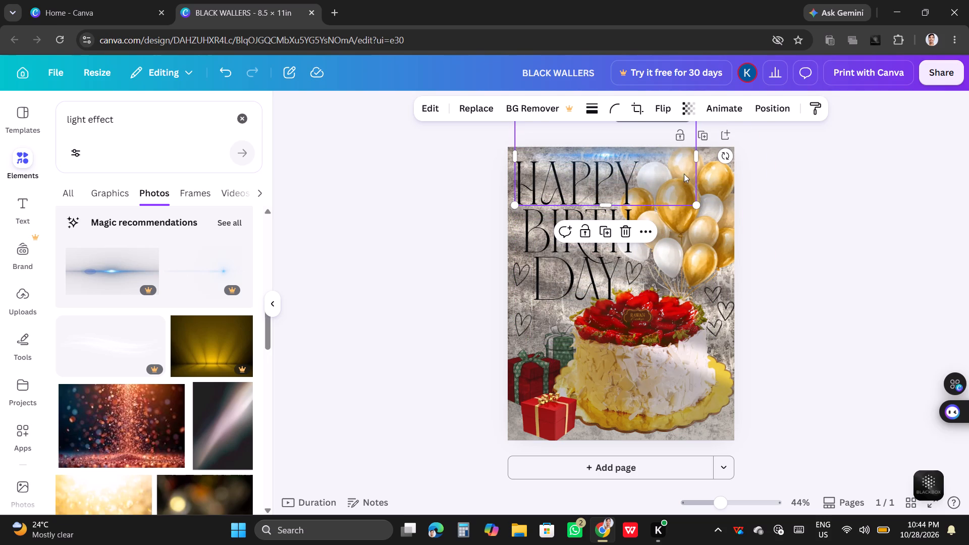
Widen the blue lens flare to the page's right edge, try it along the bottom and over the gifts, and remove it.
left_click_drag(698, 155, 725, 155)
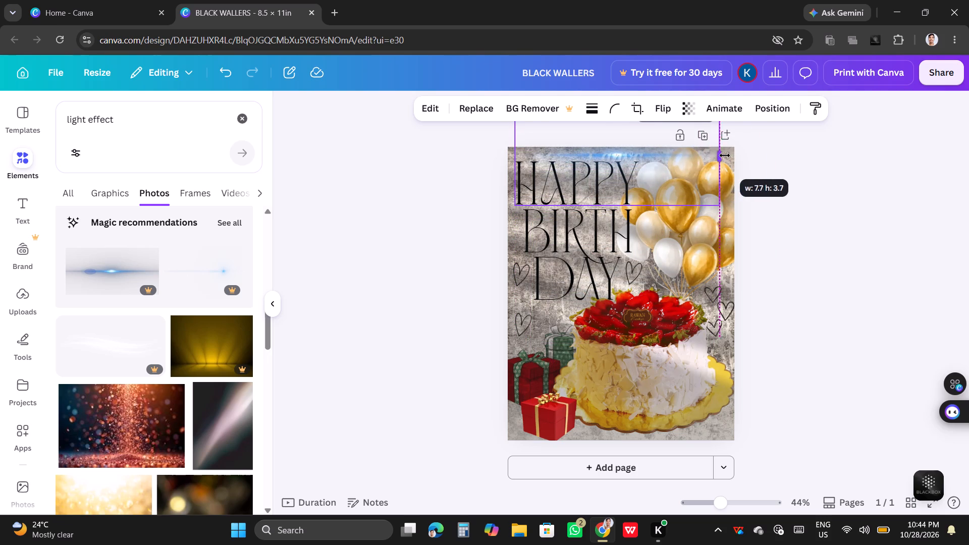
left_click_drag(725, 155, 734, 155)
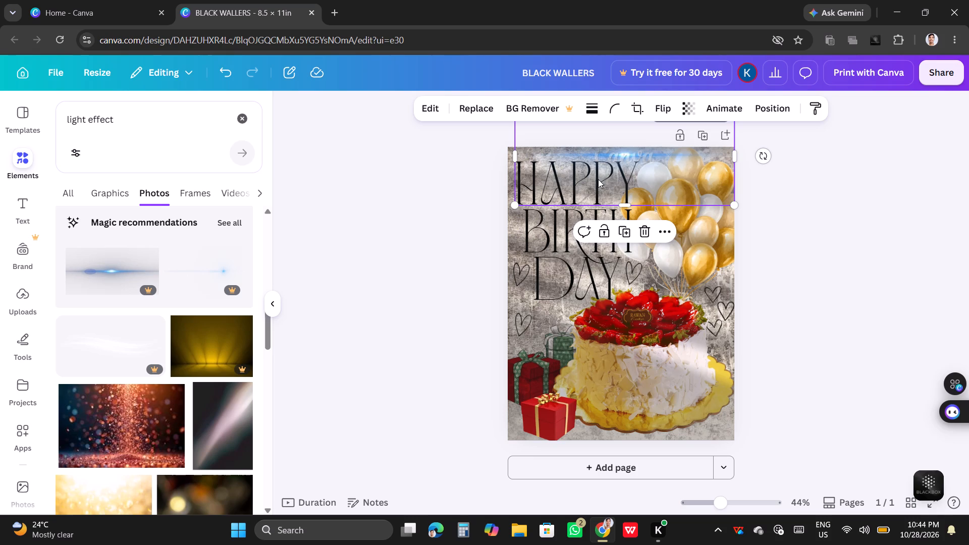
left_click_drag(605, 160, 619, 441)
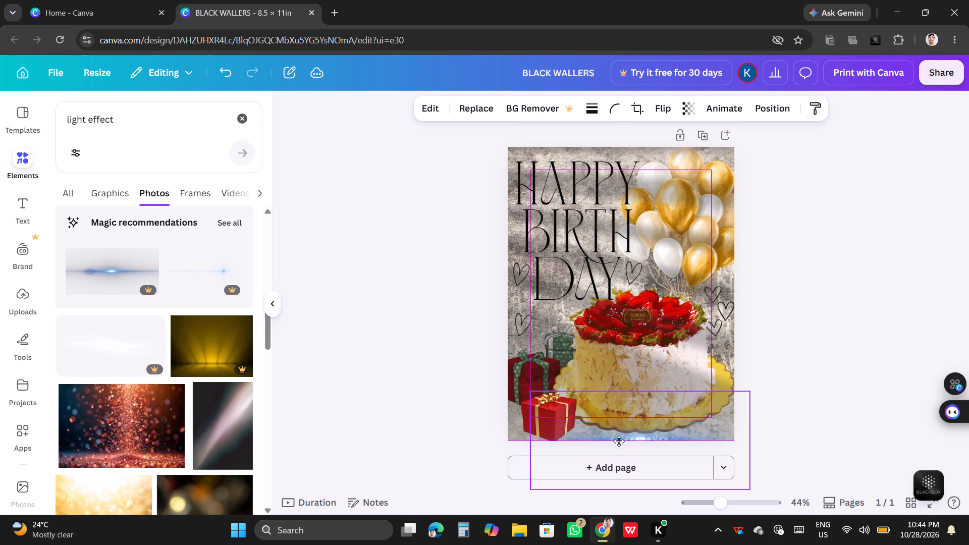
left_click_drag(619, 441, 651, 446)
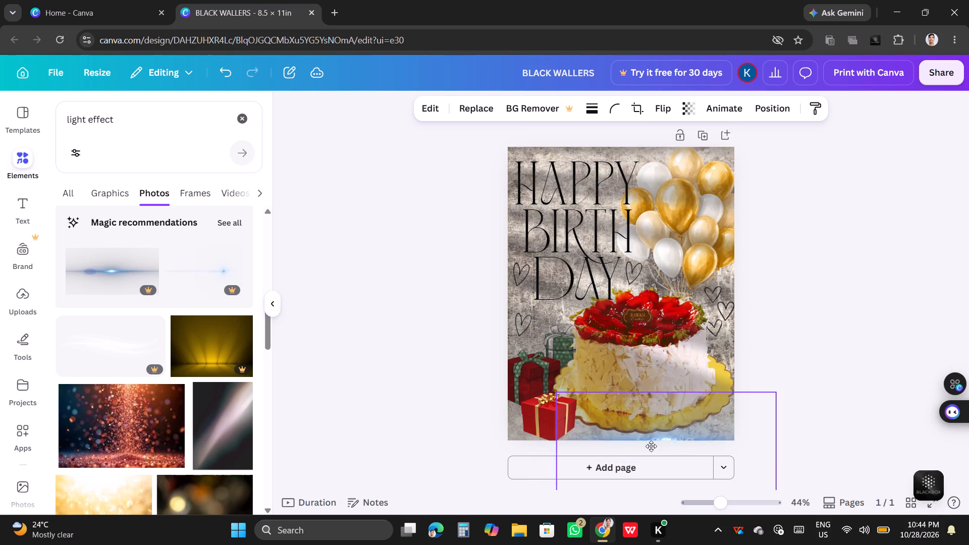
left_click_drag(651, 446, 692, 439)
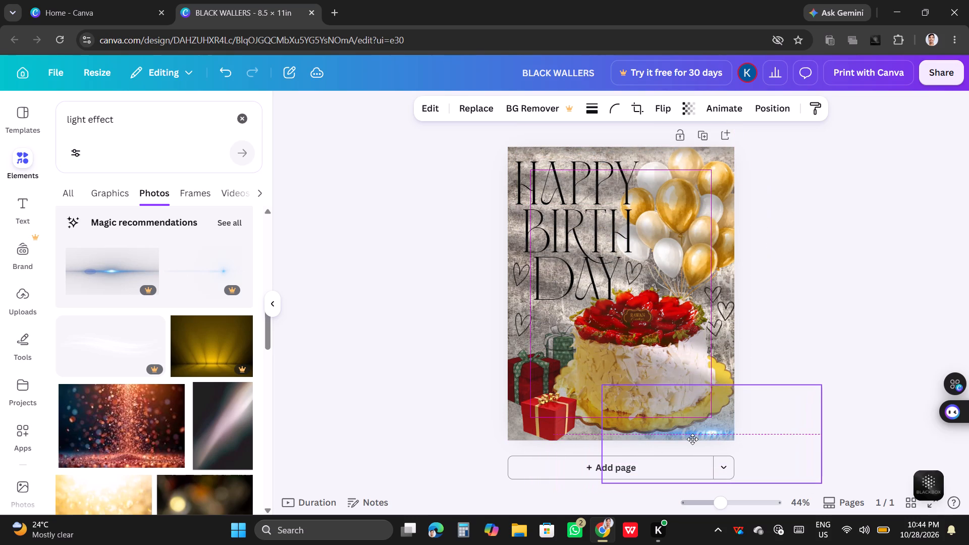
left_click_drag(692, 439, 692, 438)
left_click_drag(692, 438, 506, 410)
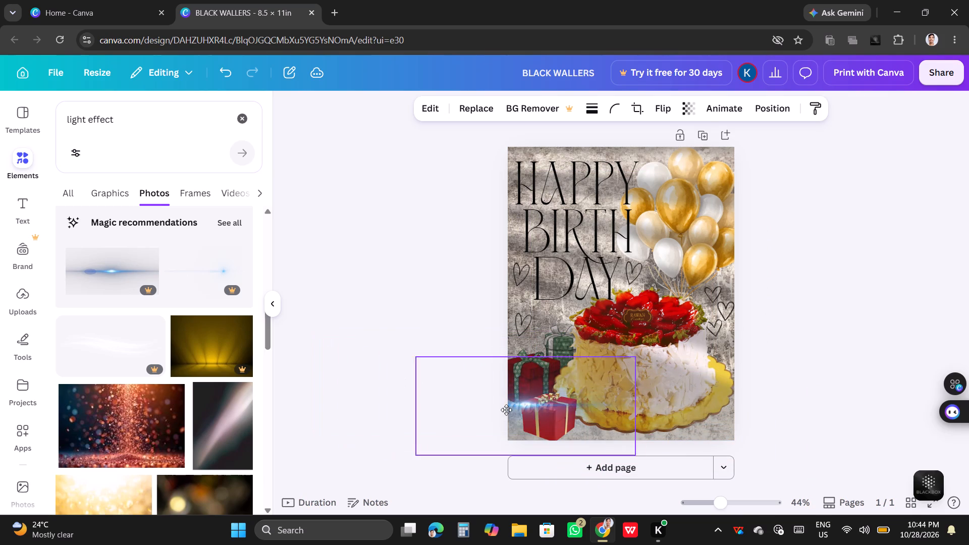
left_click_drag(506, 410, 264, 430)
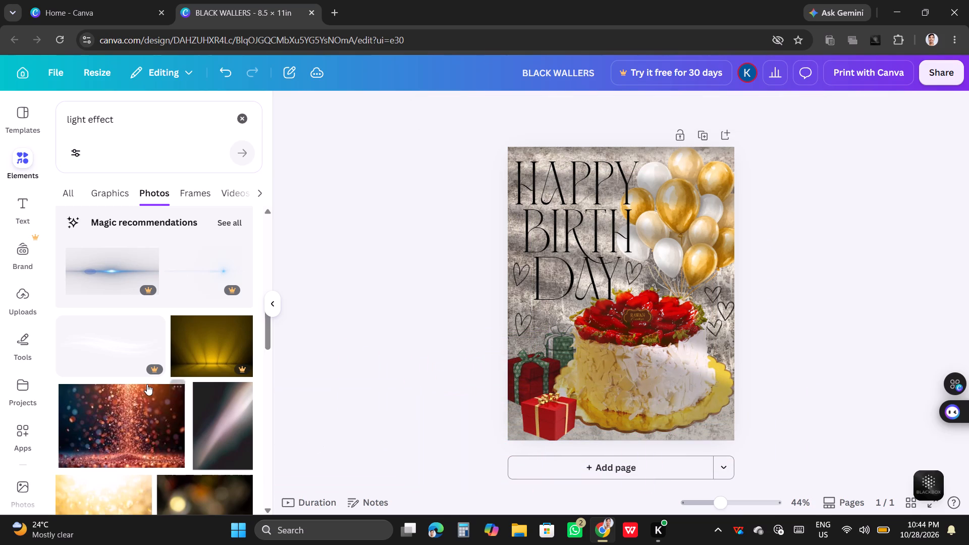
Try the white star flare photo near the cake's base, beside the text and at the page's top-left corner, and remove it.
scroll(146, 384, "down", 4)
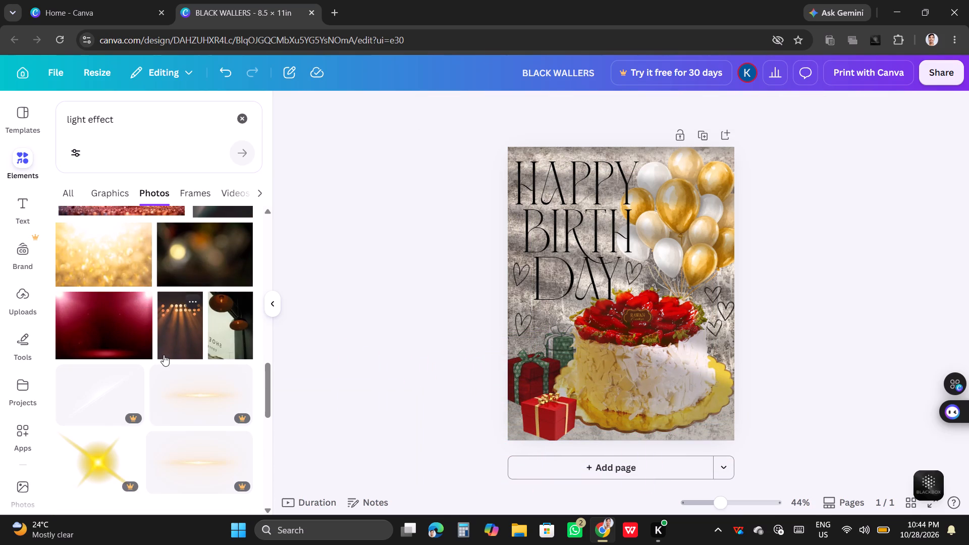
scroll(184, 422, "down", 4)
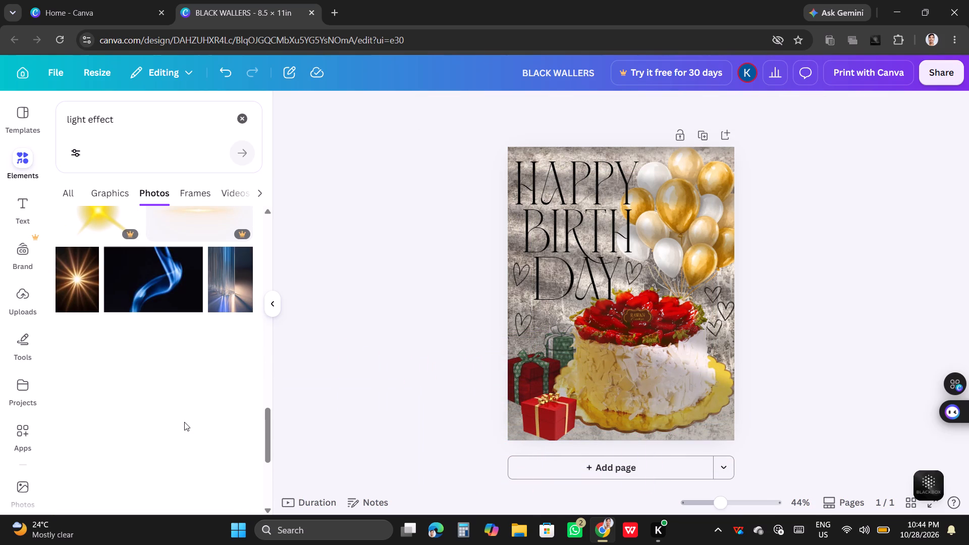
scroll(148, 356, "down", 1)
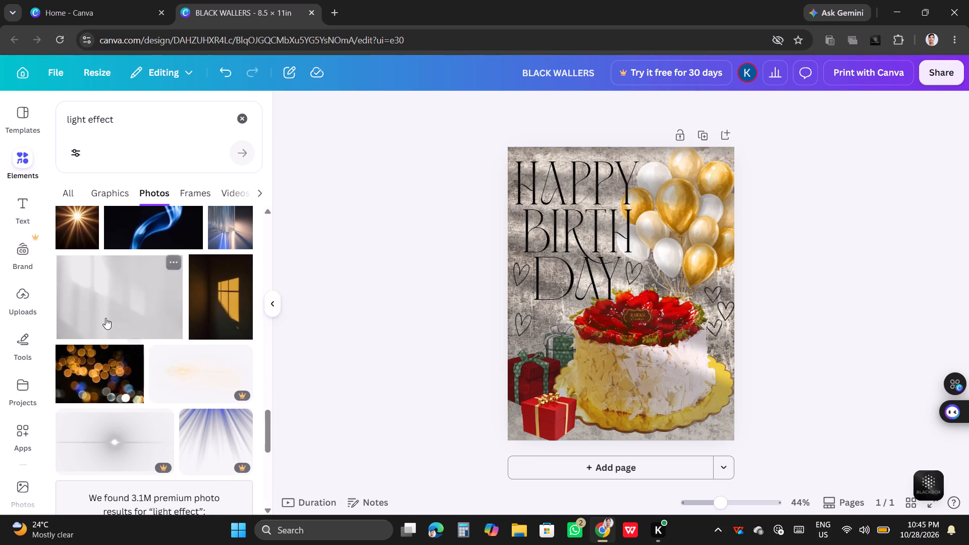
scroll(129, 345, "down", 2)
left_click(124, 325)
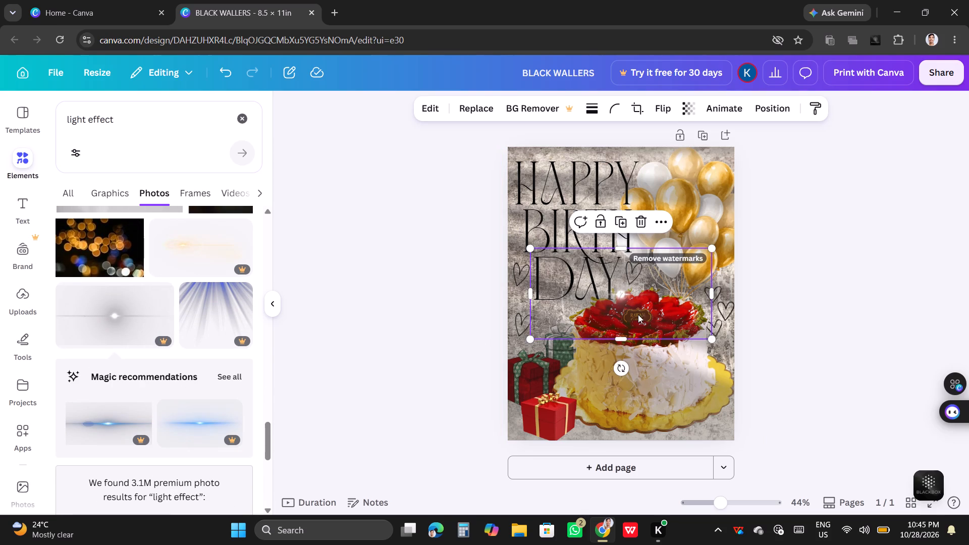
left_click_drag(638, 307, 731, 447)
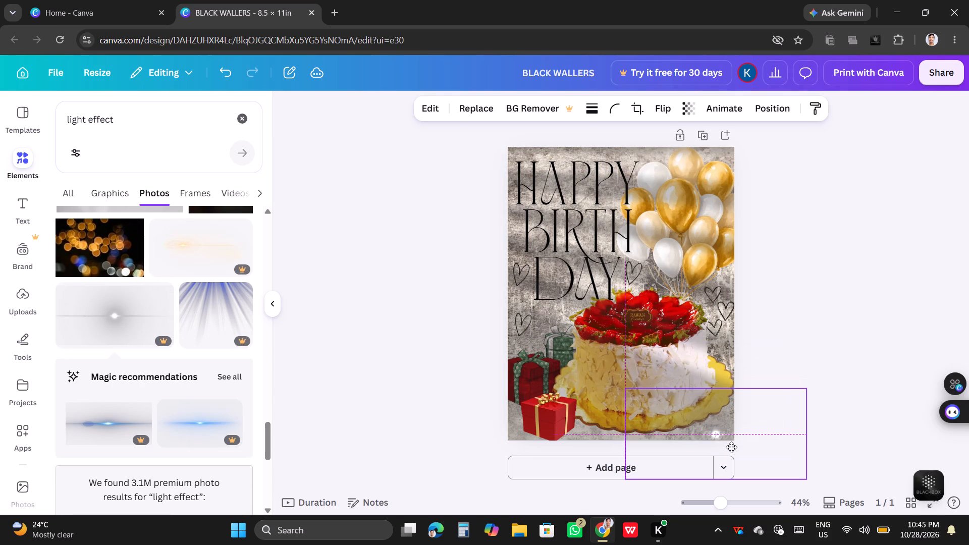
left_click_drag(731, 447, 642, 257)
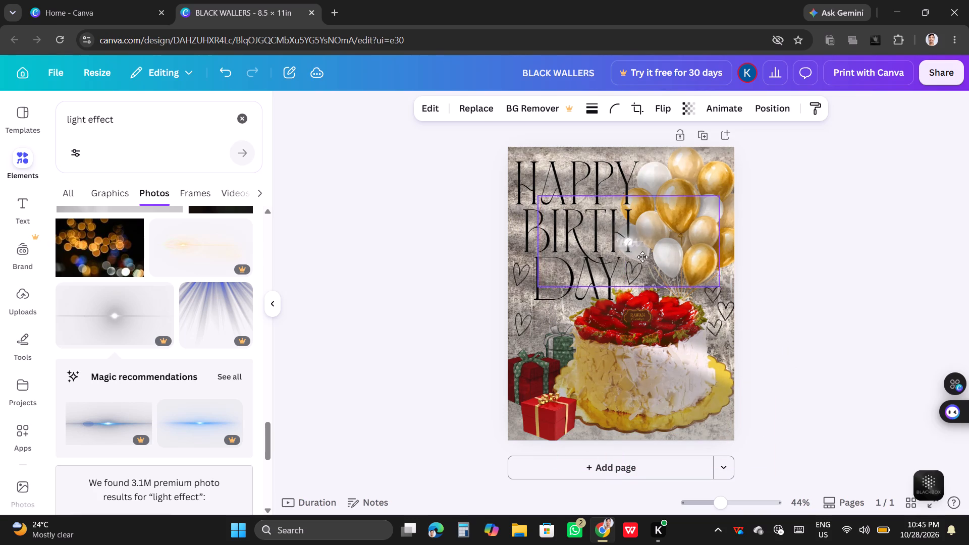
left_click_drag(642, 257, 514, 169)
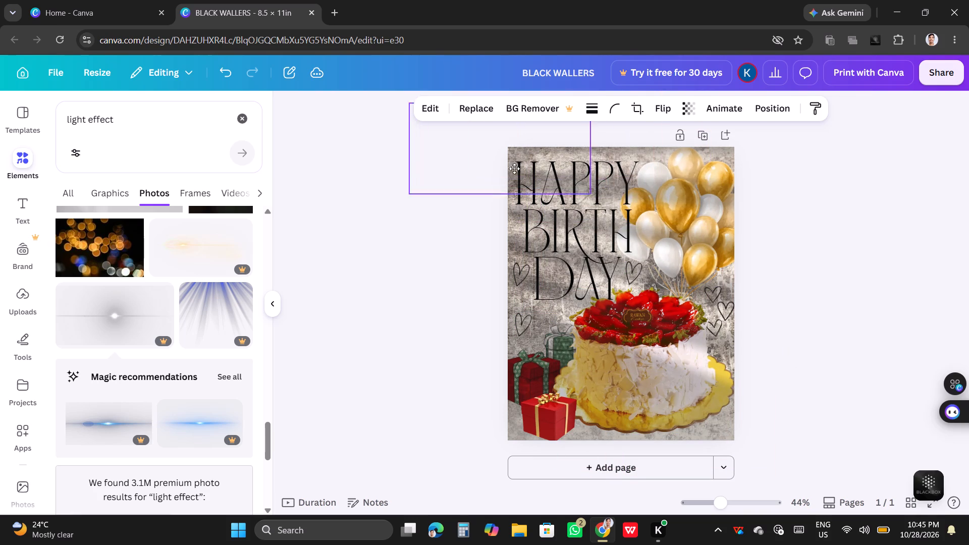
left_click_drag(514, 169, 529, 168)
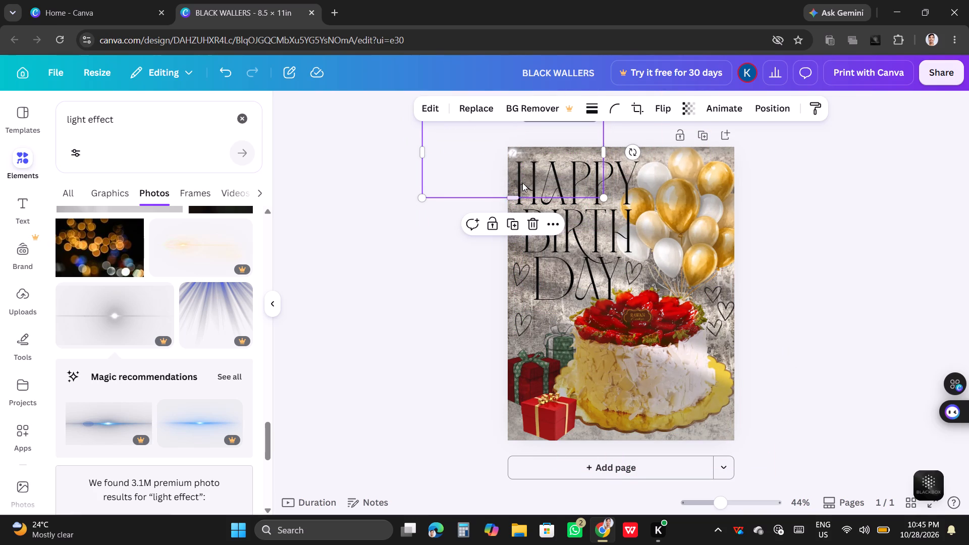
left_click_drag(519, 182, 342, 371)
Add the soft window-shadow photo from the light effect results and place it over the cake at the page's lower right.
scroll(145, 358, "down", 2)
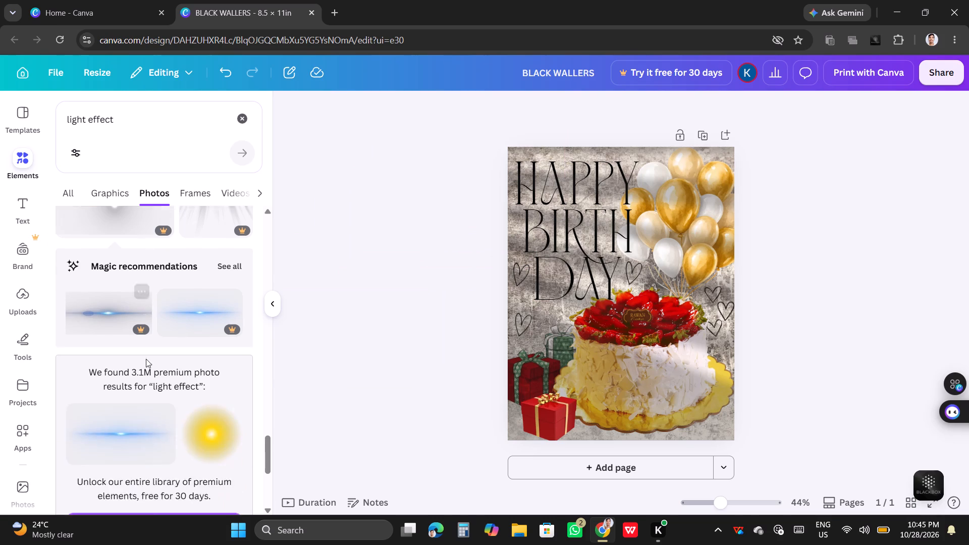
scroll(146, 359, "down", 7)
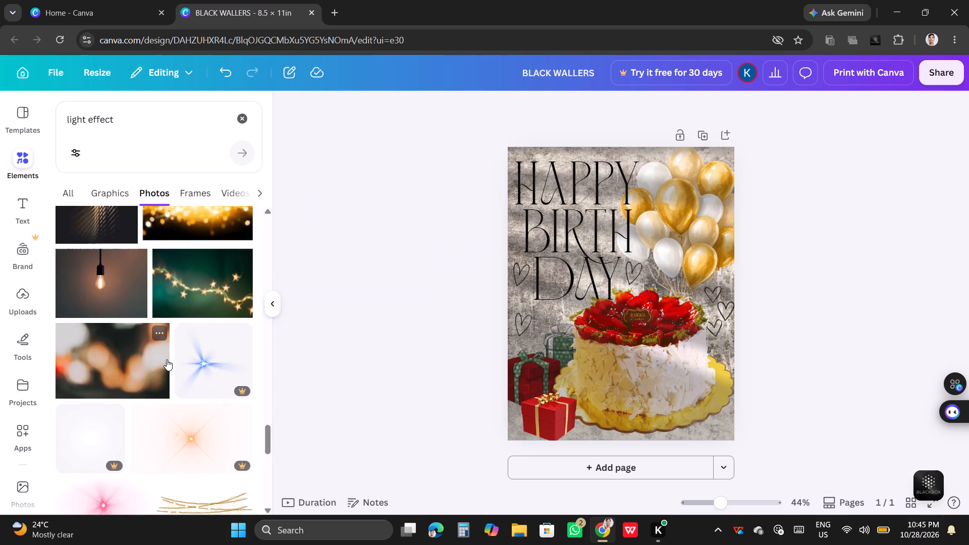
scroll(230, 365, "down", 2)
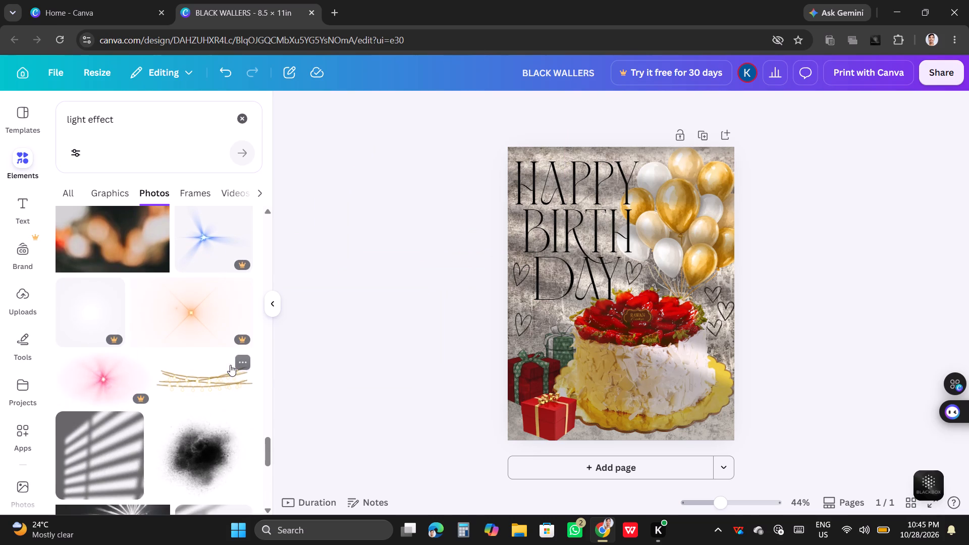
scroll(230, 365, "down", 3)
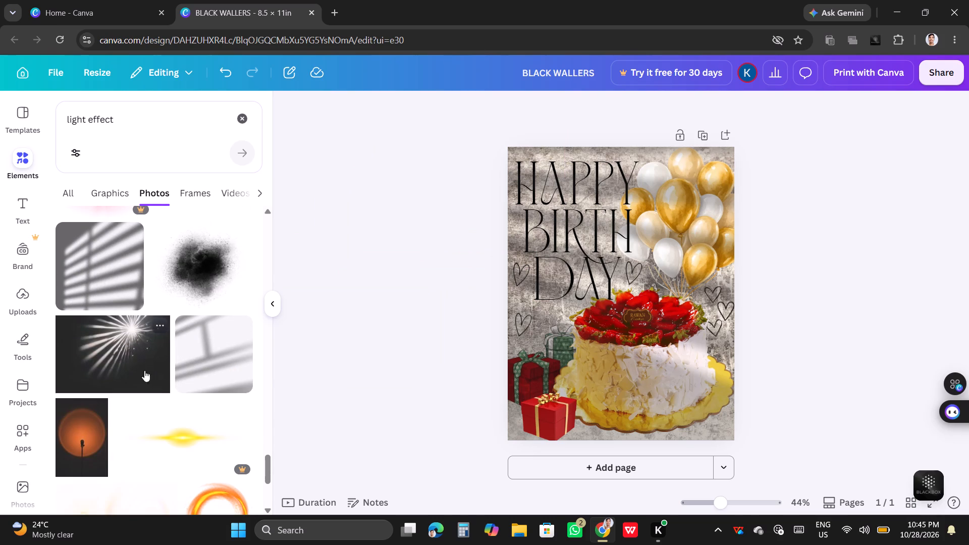
left_click(212, 366)
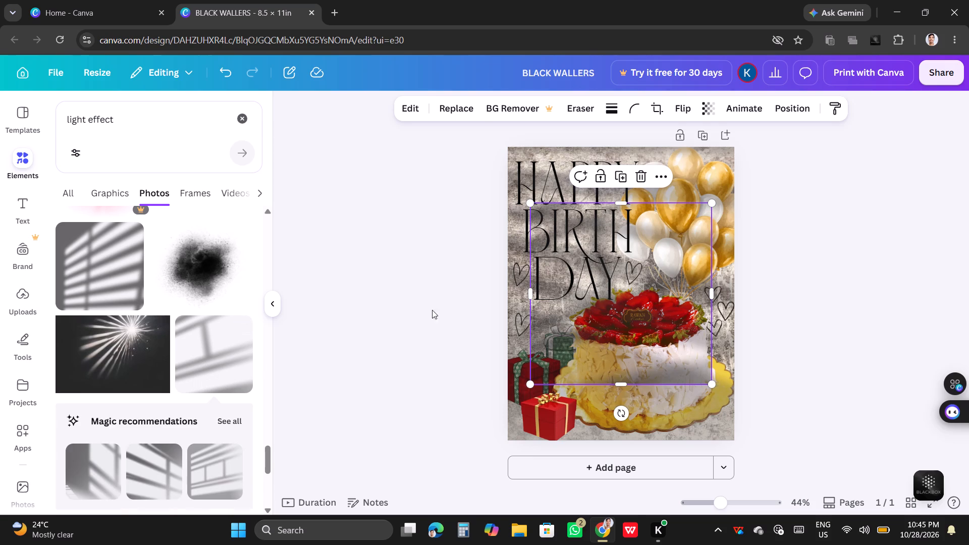
left_click_drag(611, 306, 588, 287)
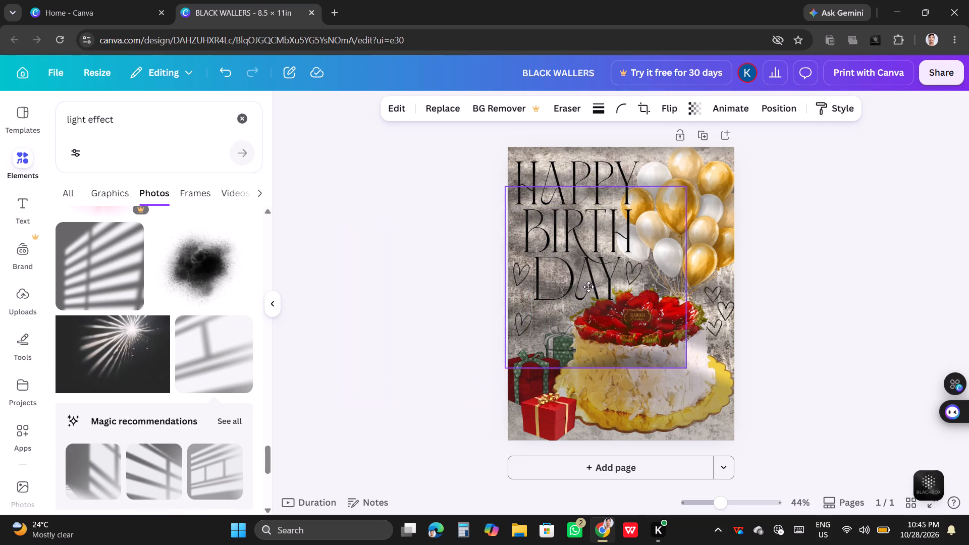
left_click_drag(588, 287, 670, 432)
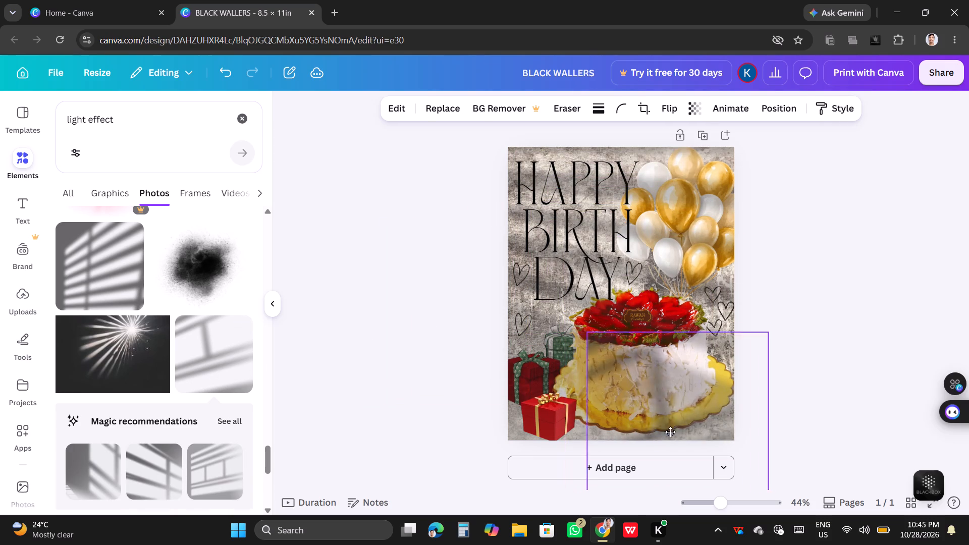
left_click_drag(670, 432, 695, 413)
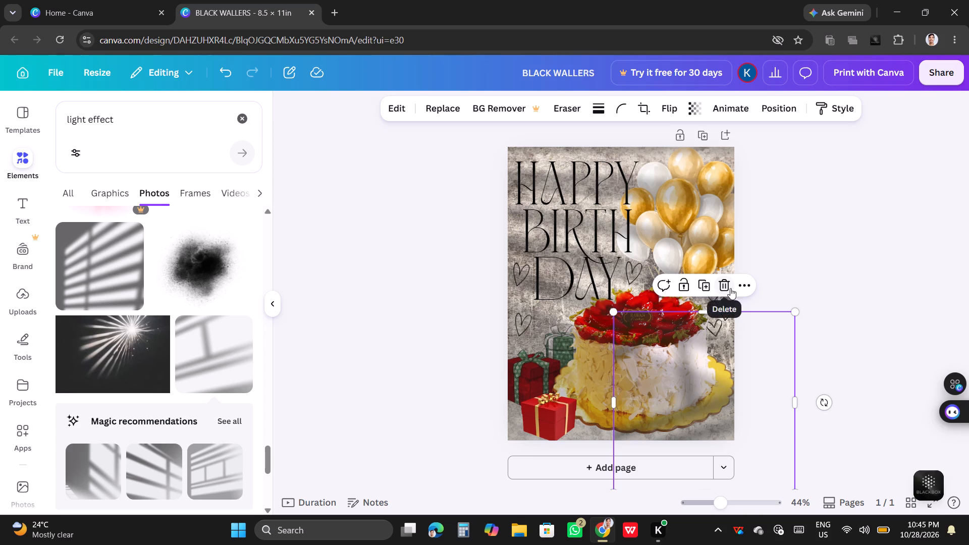
Send the window-shadow overlay backward and to the back of the layer order.
left_click(743, 285)
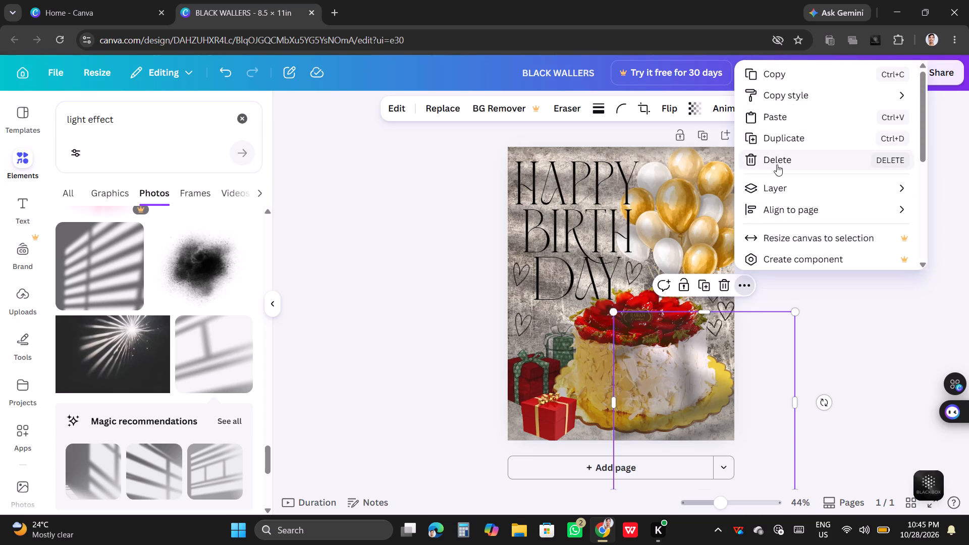
left_click(800, 190)
left_click(639, 232)
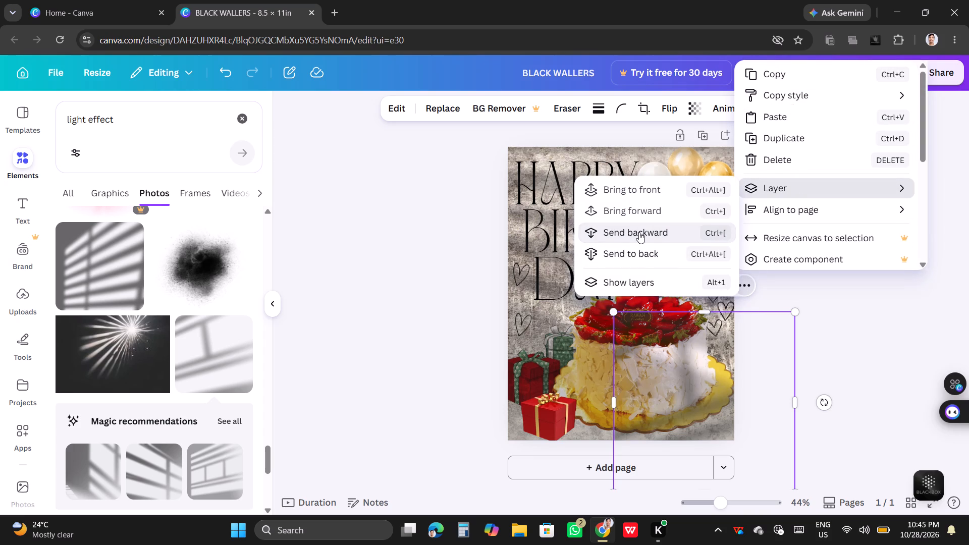
left_click(649, 252)
left_click(830, 336)
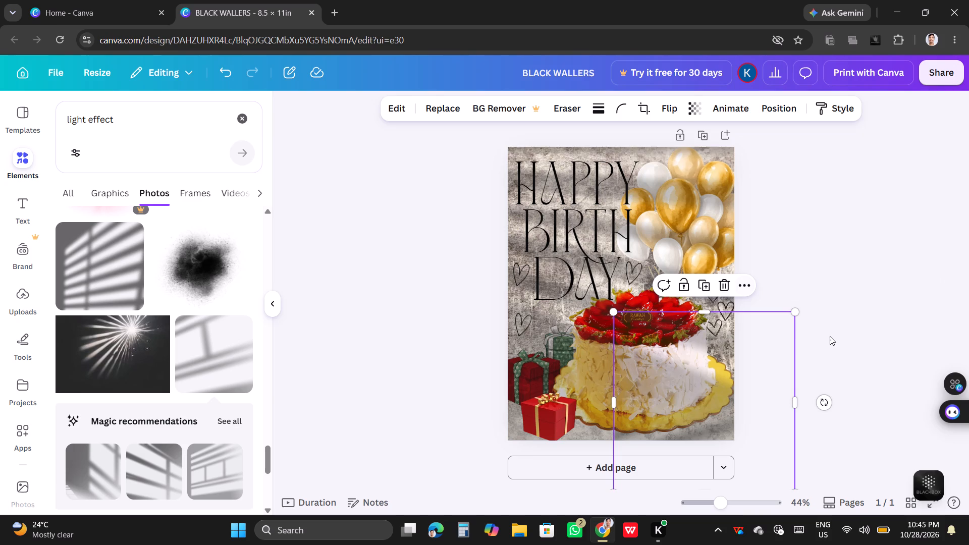
Look through further light effect photos for another suitable overlay.
scroll(149, 429, "down", 2)
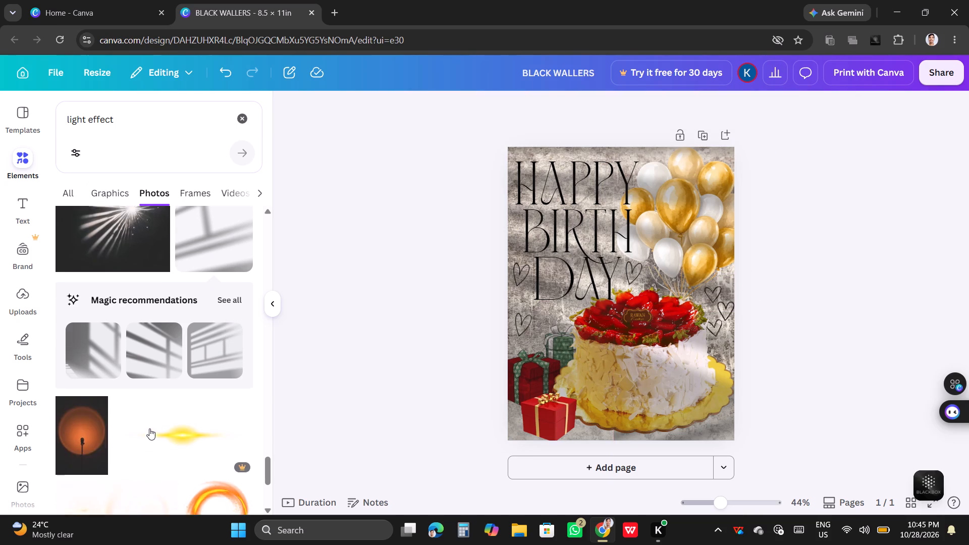
scroll(150, 428, "down", 4)
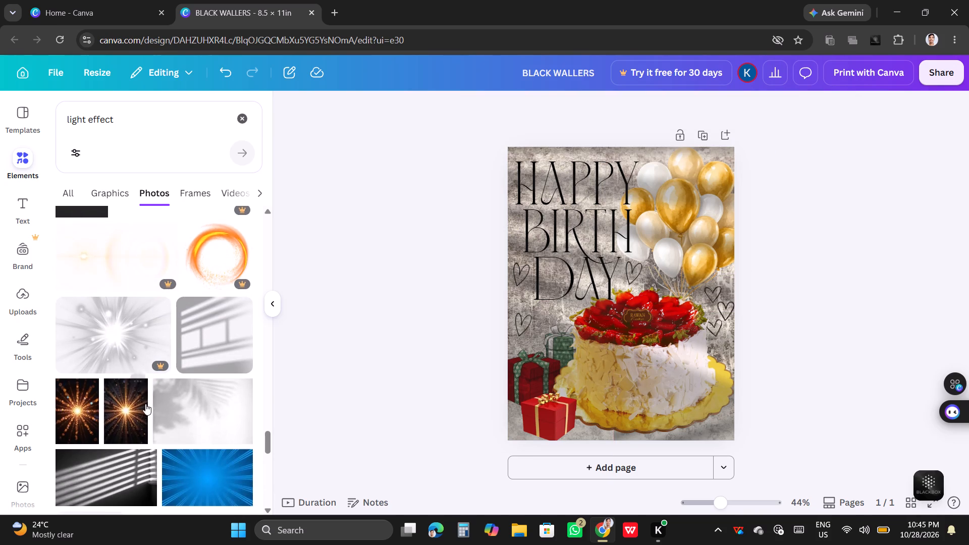
scroll(145, 404, "down", 5)
scroll(139, 401, "up", 4)
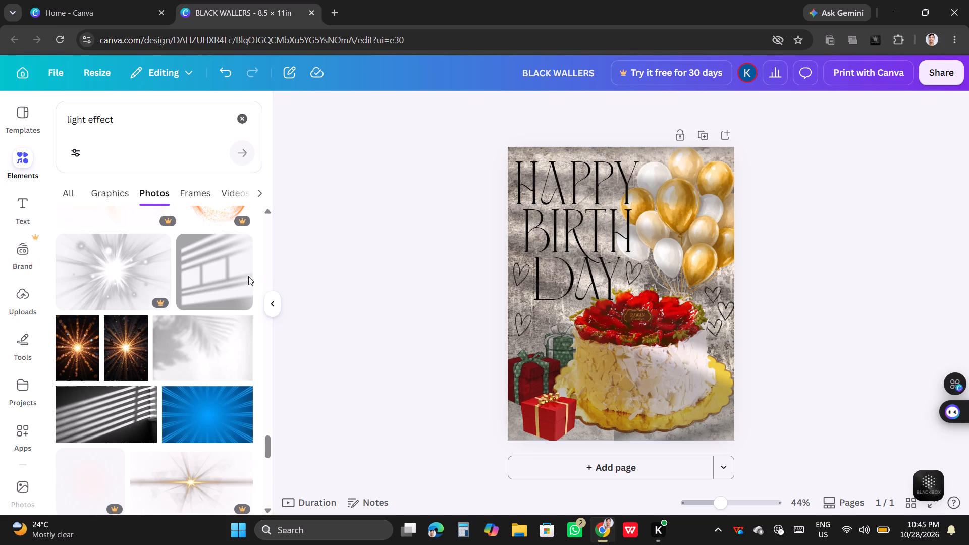
Search the elements for chocolate and look through the photo results for one that suits the birthday design.
left_click(246, 117)
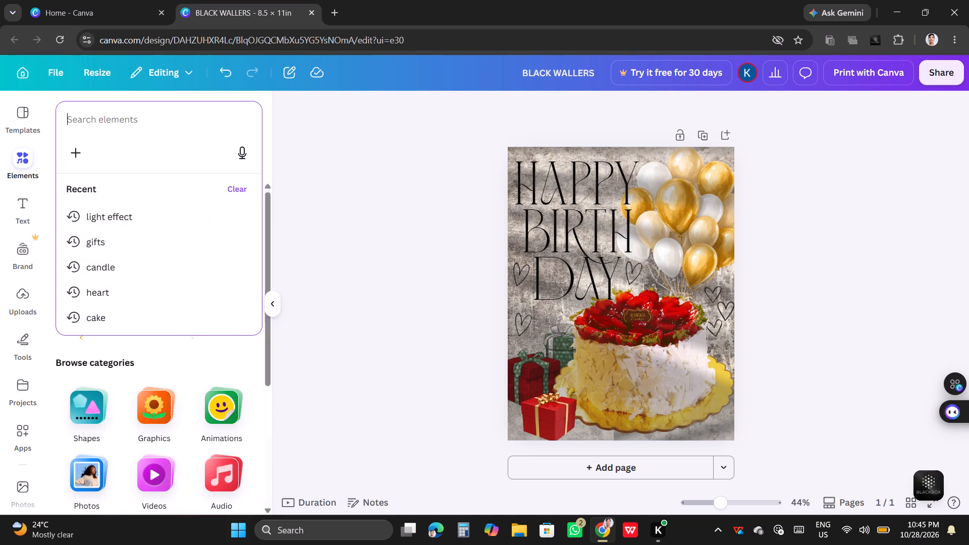
type("cho")
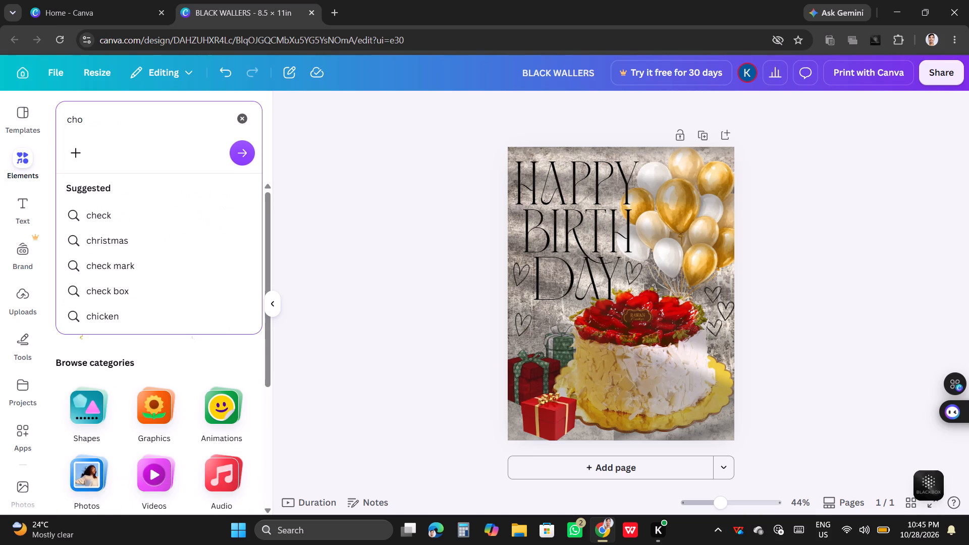
type("co")
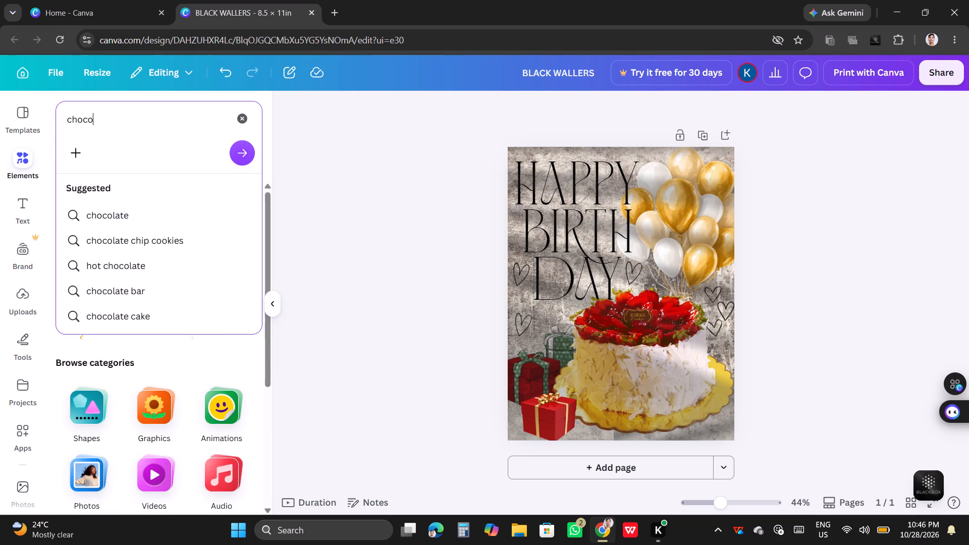
left_click(132, 213)
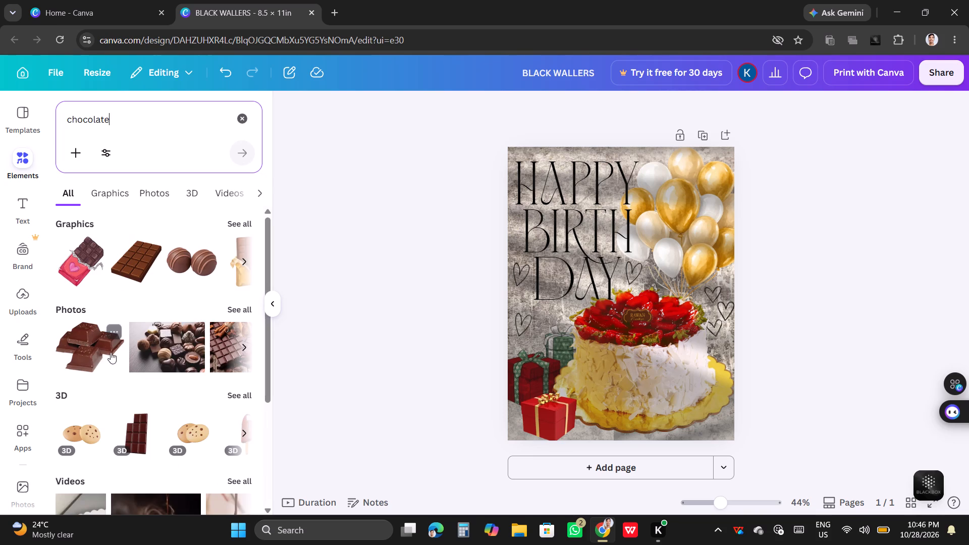
scroll(157, 375, "down", 1)
scroll(212, 442, "down", 3)
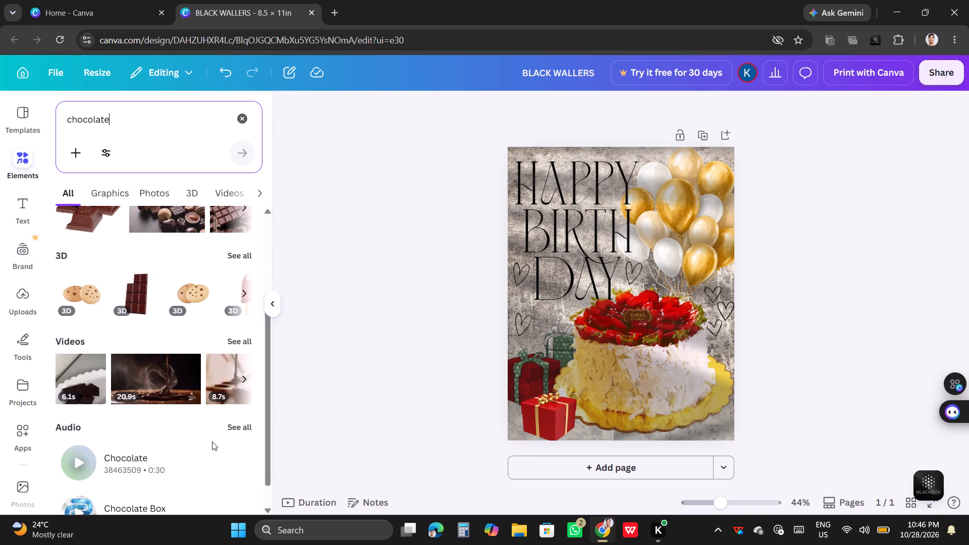
scroll(195, 429, "up", 6)
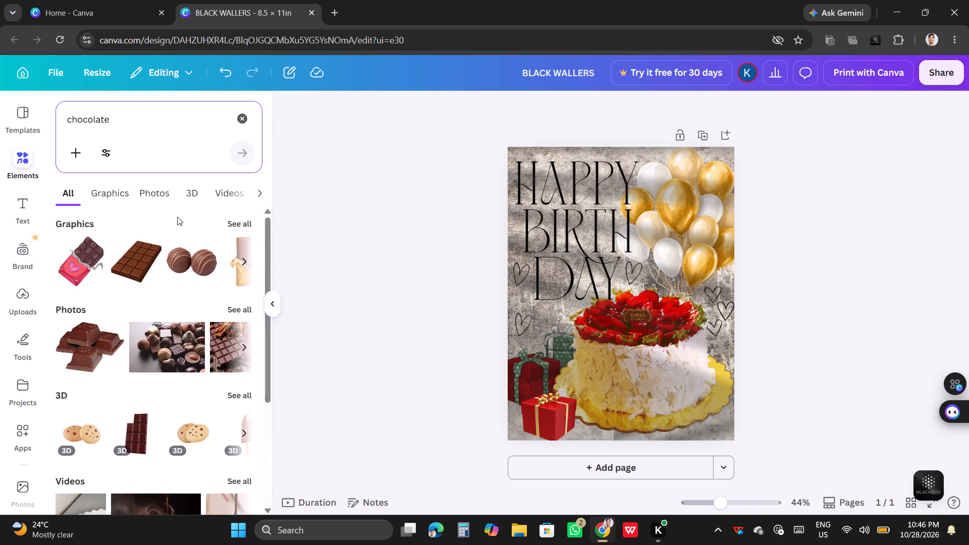
left_click(134, 182)
left_click(161, 192)
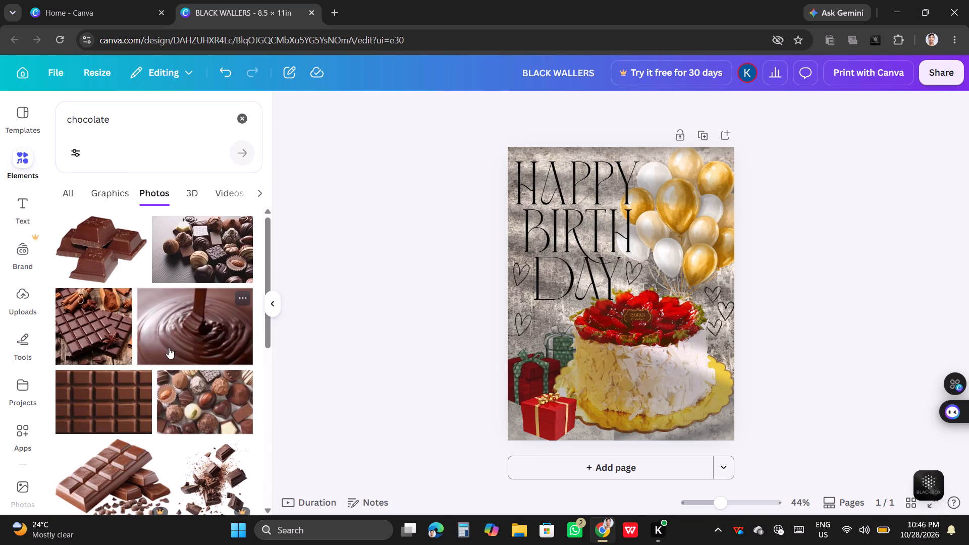
scroll(216, 372, "down", 6)
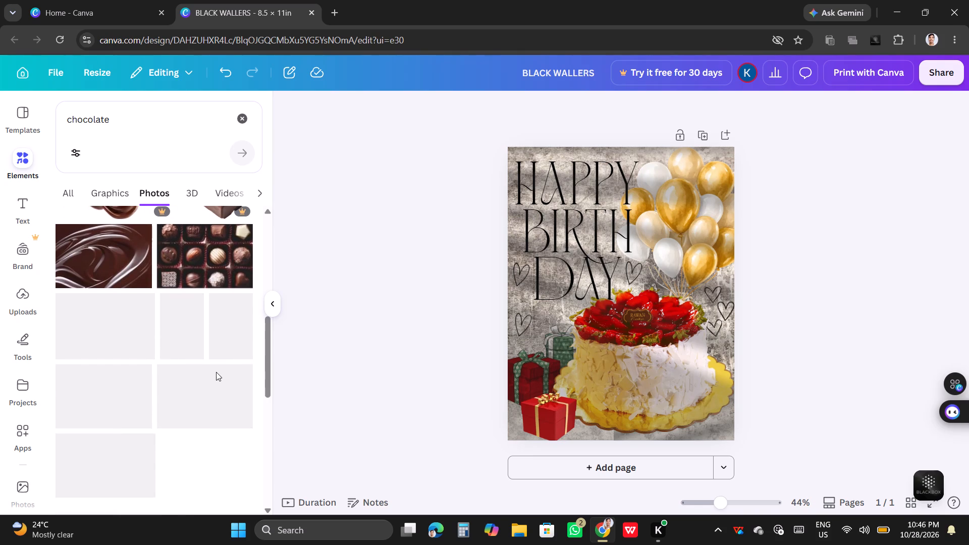
scroll(164, 355, "down", 4)
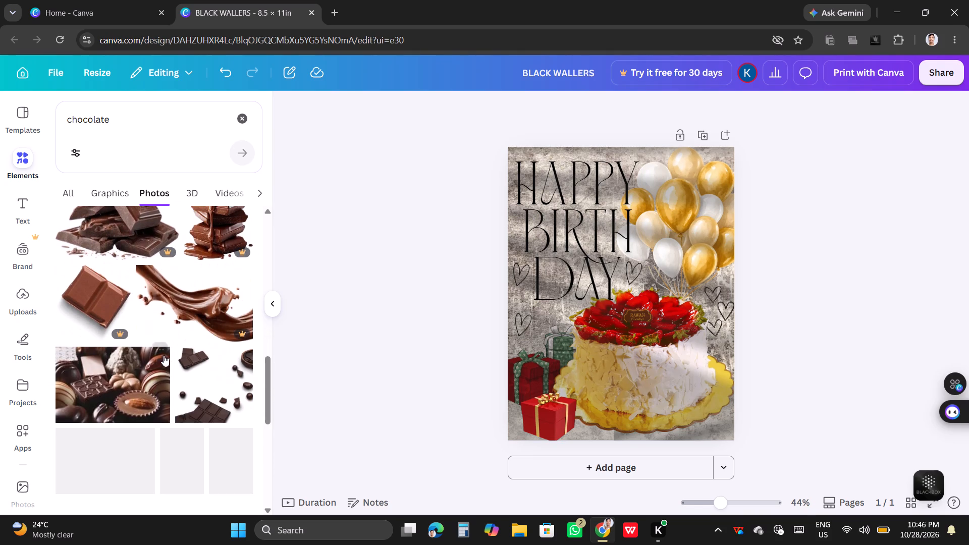
scroll(155, 351, "down", 3)
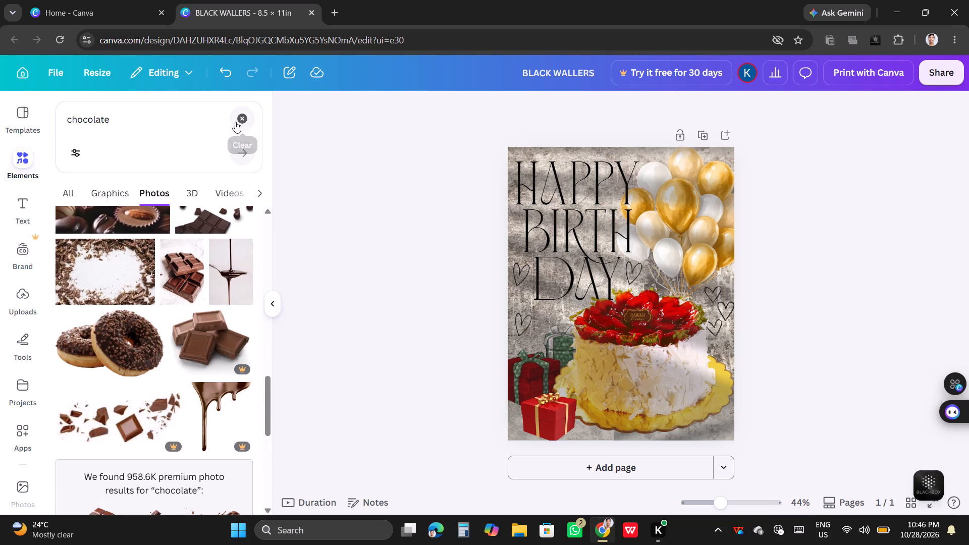
Search the elements for candy and look through the photo results for a suitable decoration.
left_click(238, 121)
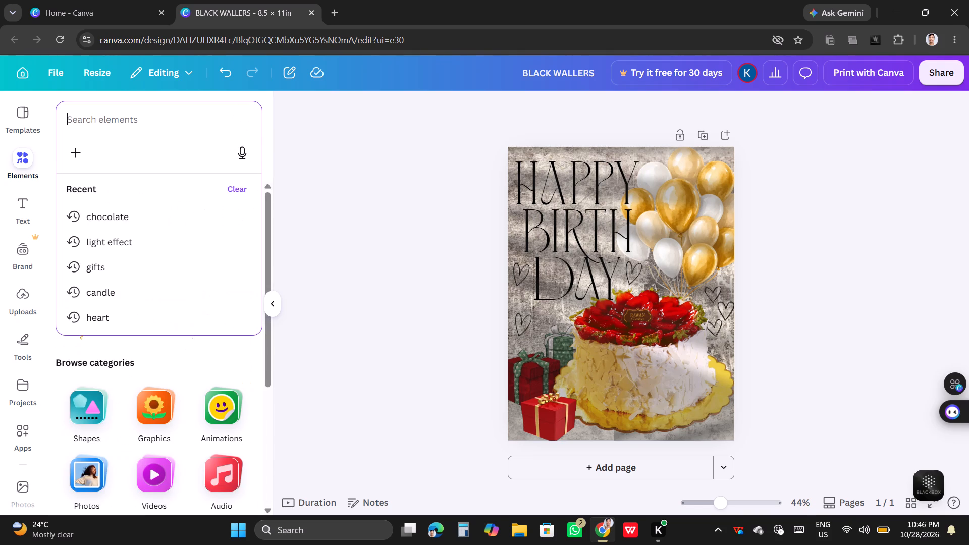
type("ca")
type("ndy")
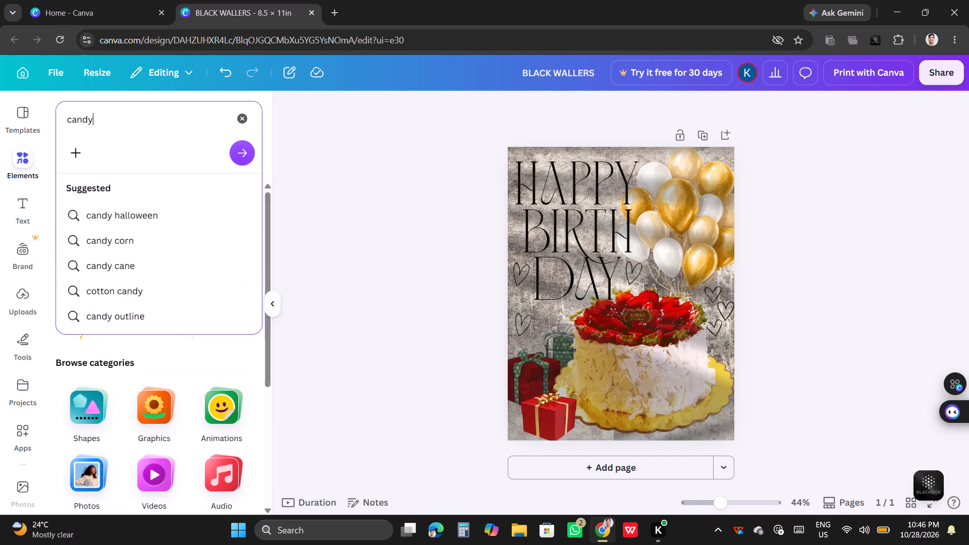
key("Return")
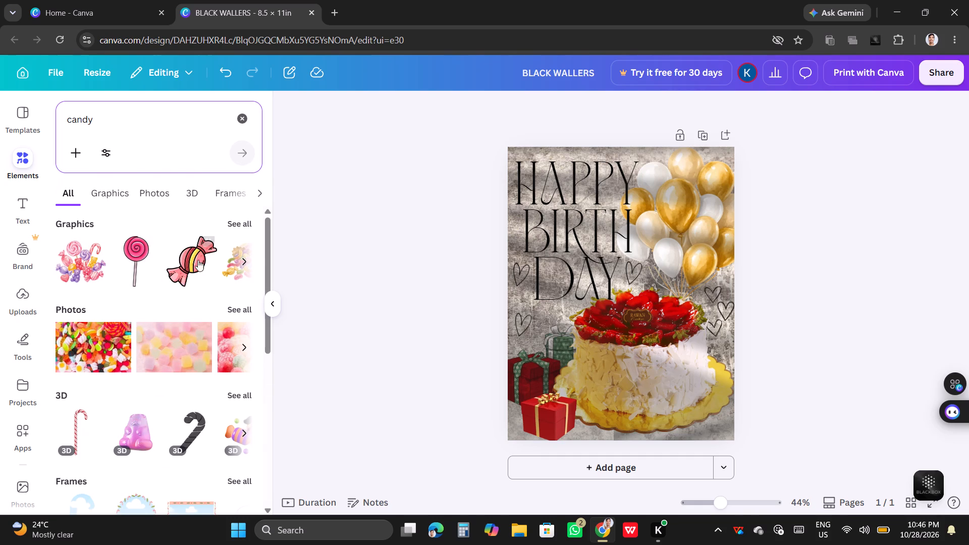
left_click(154, 196)
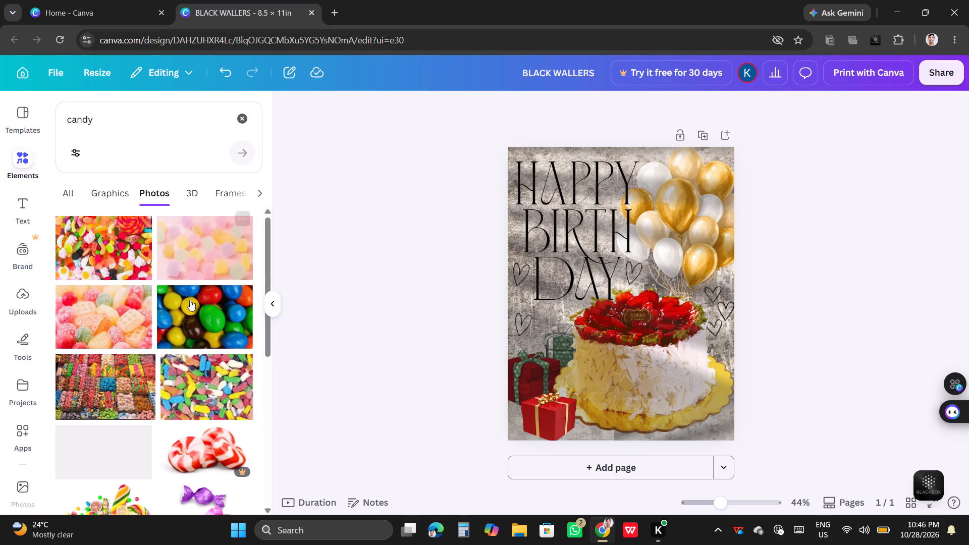
scroll(158, 335, "down", 7)
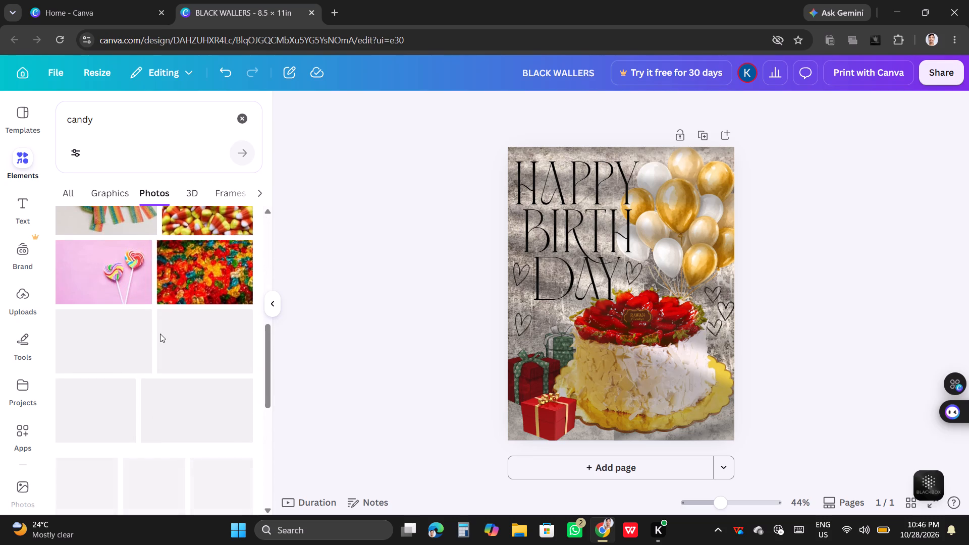
scroll(160, 334, "down", 2)
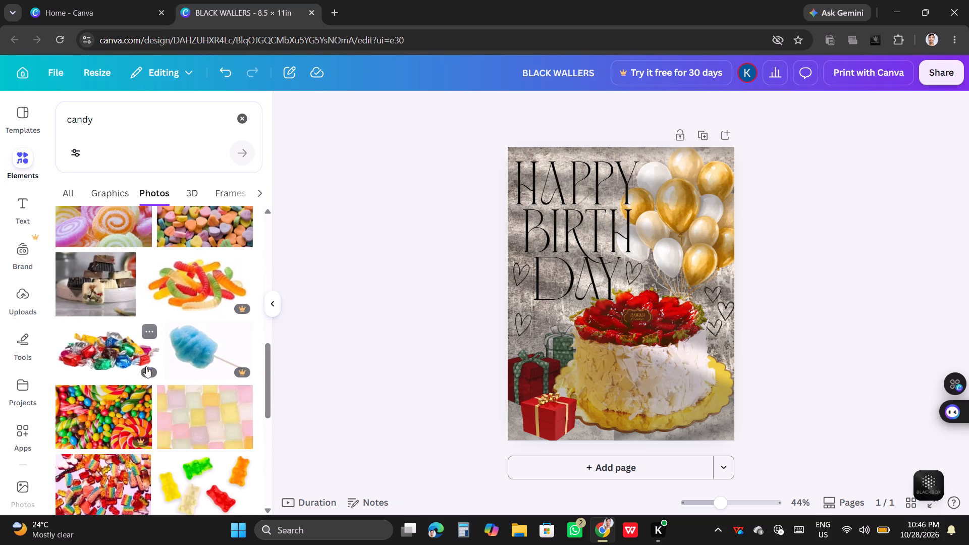
scroll(147, 367, "down", 6)
scroll(147, 367, "up", 1)
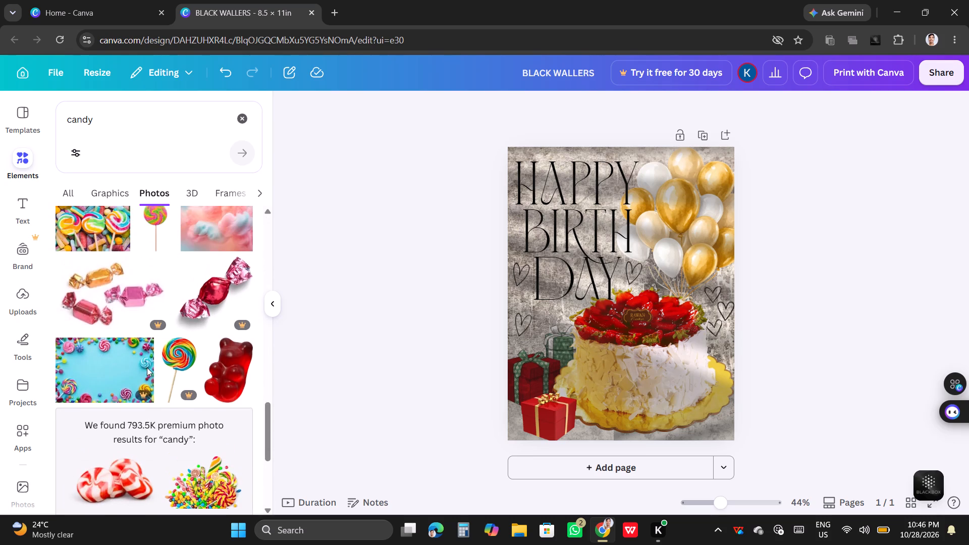
scroll(150, 372, "down", 9)
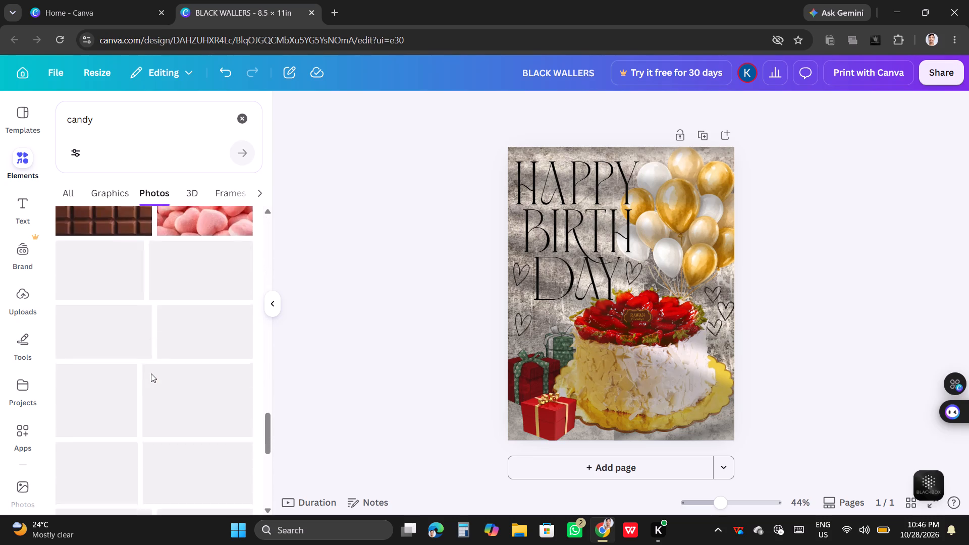
Look through further candy photos for a decoration to go with the cake and gifts.
scroll(154, 371, "down", 3)
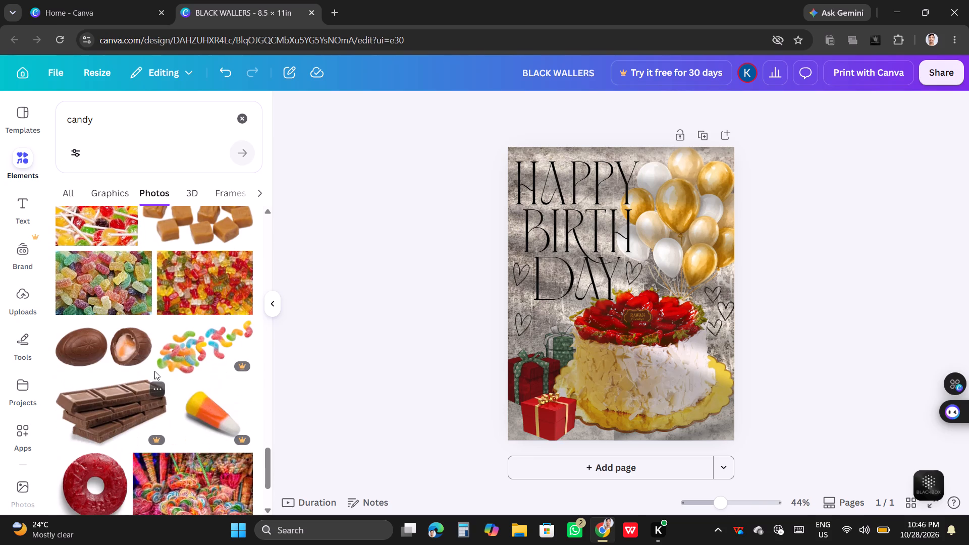
scroll(154, 371, "down", 5)
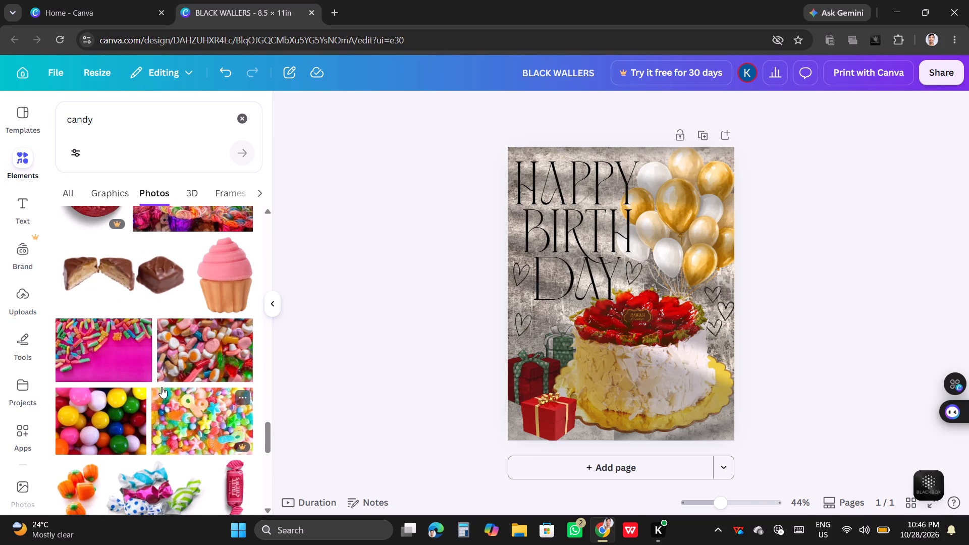
scroll(158, 374, "down", 6)
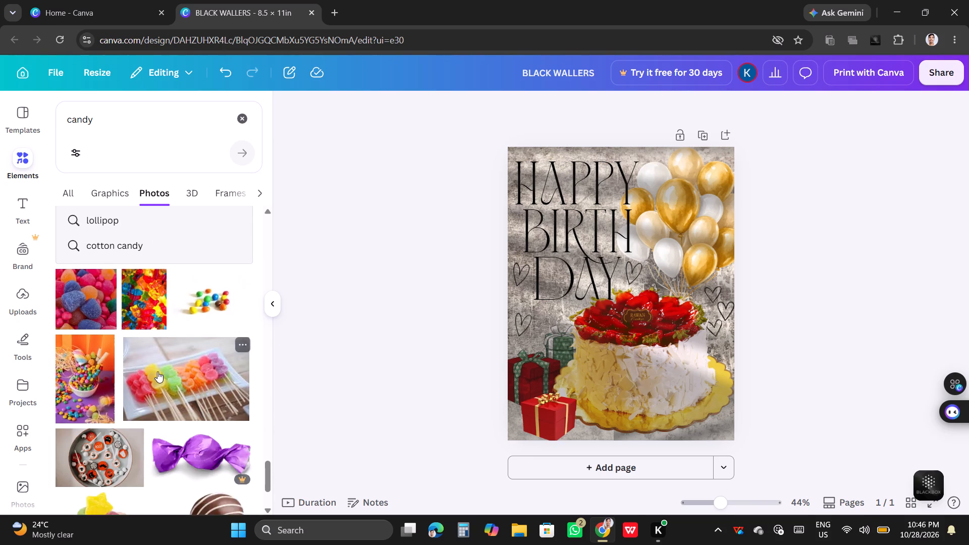
scroll(157, 371, "down", 7)
scroll(157, 356, "up", 7)
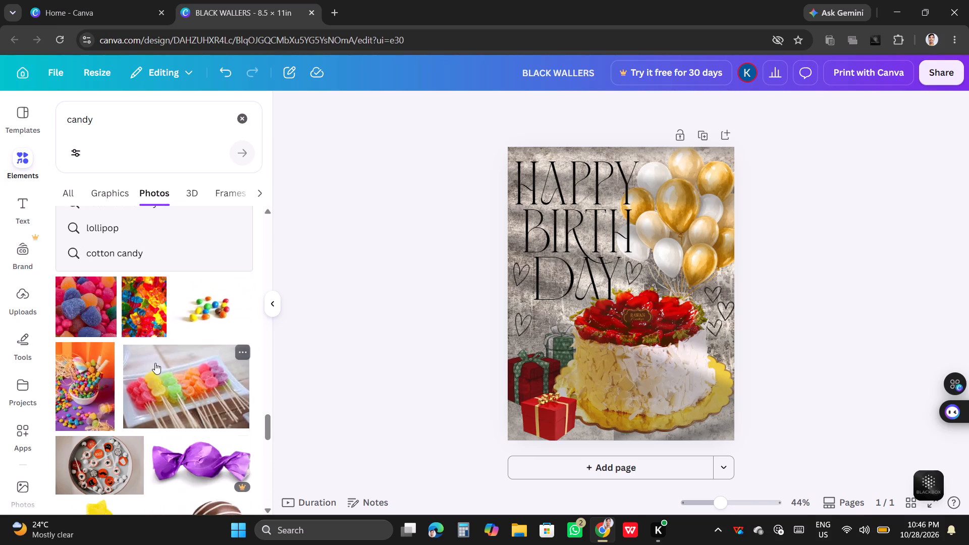
scroll(155, 364, "down", 8)
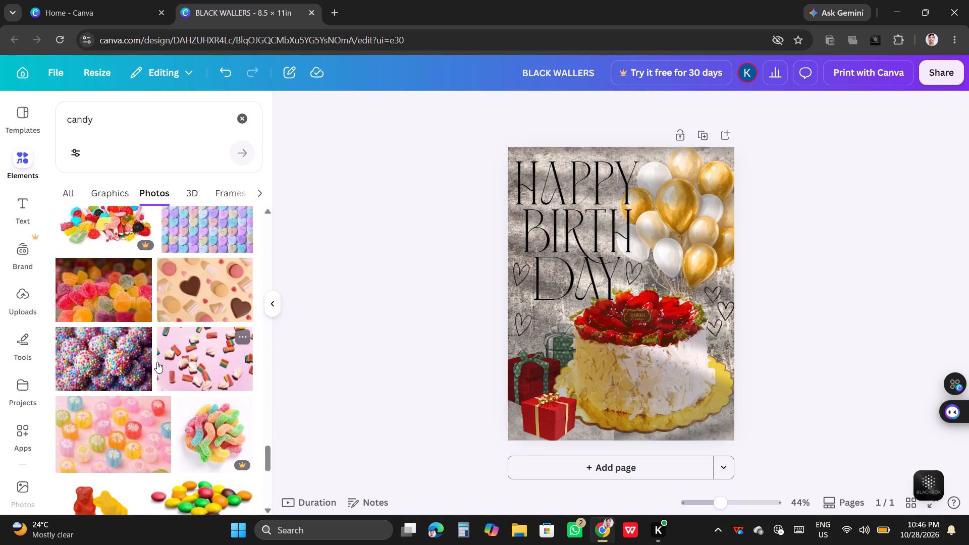
scroll(158, 363, "down", 8)
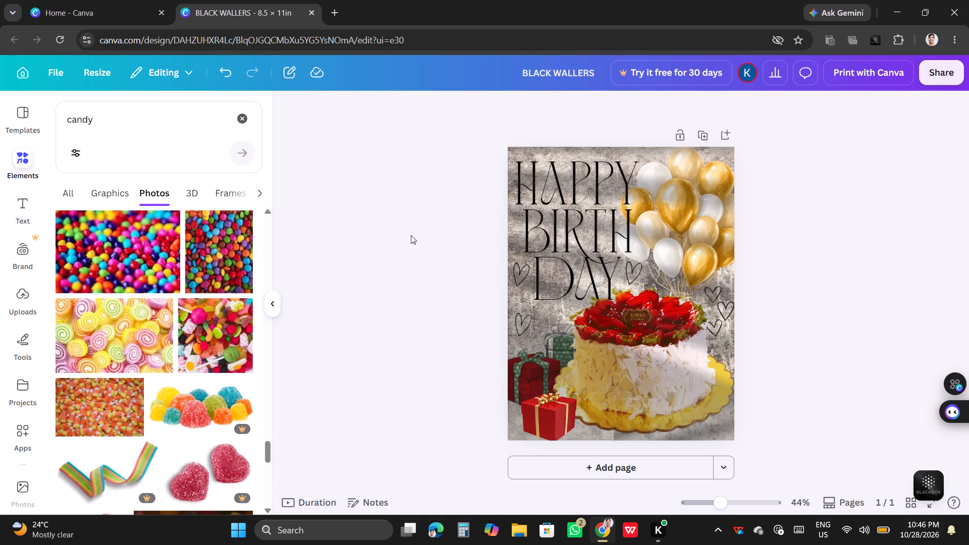
left_click(285, 311)
scroll(126, 381, "down", 10)
scroll(140, 387, "up", 3)
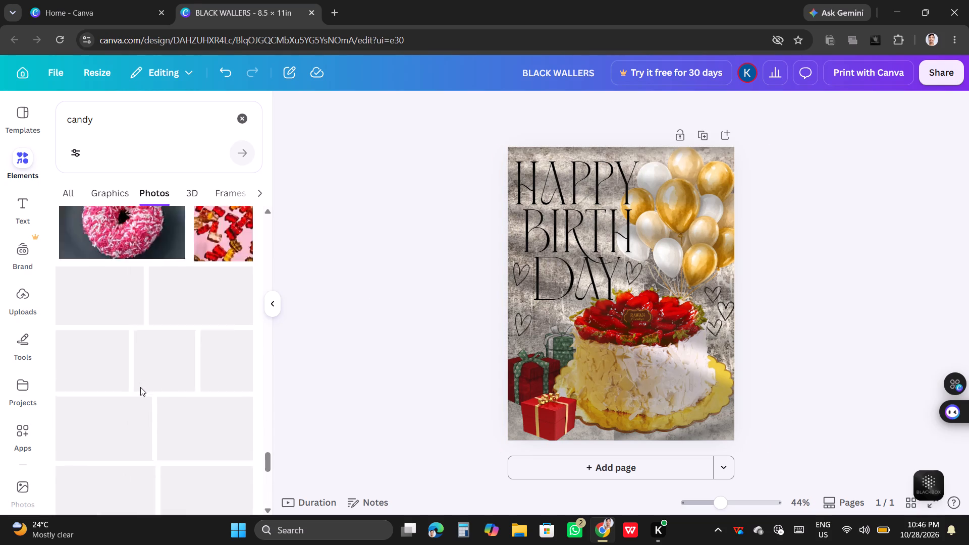
scroll(140, 387, "up", 4)
Download only the window-shadow overlay behind the birthday design as a high-quality PNG, and deselect it.
right_click(615, 281)
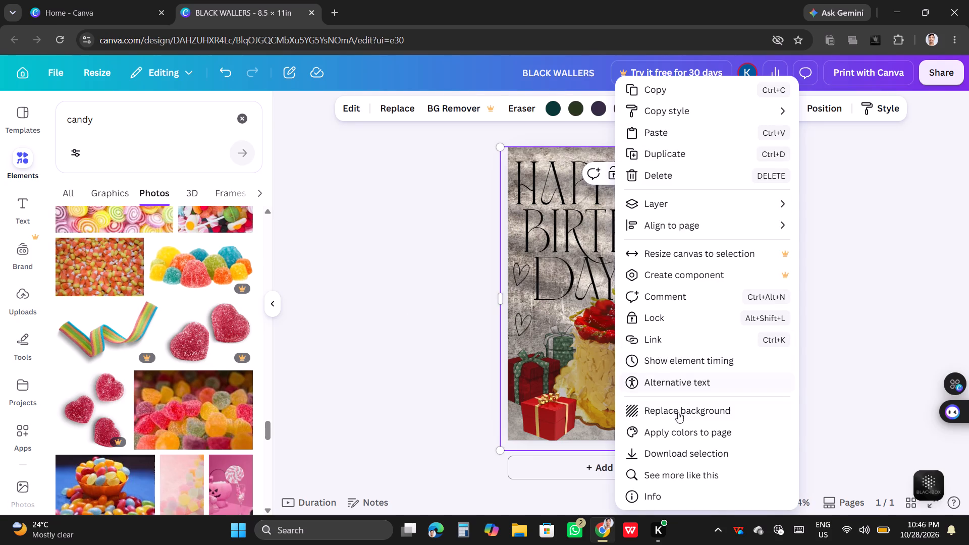
scroll(676, 427, "down", 2)
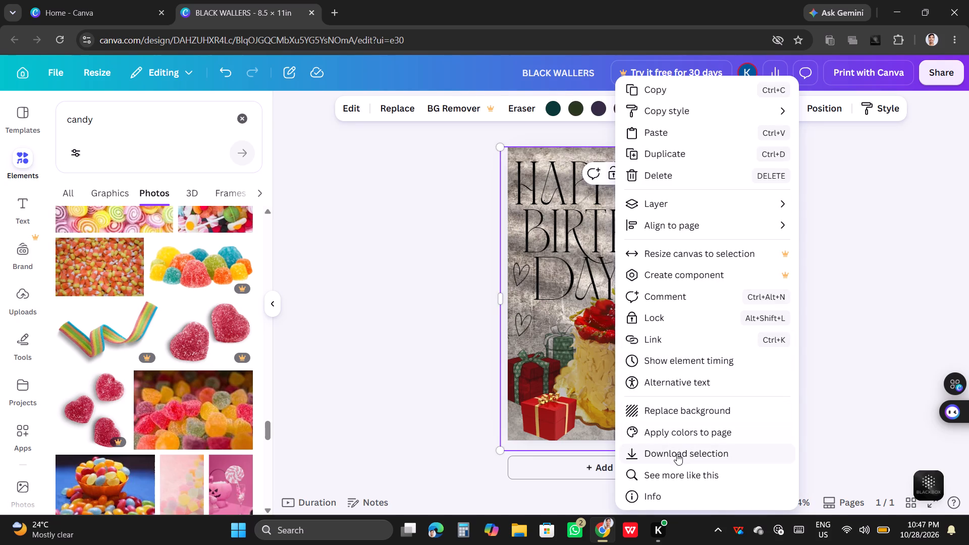
left_click(677, 454)
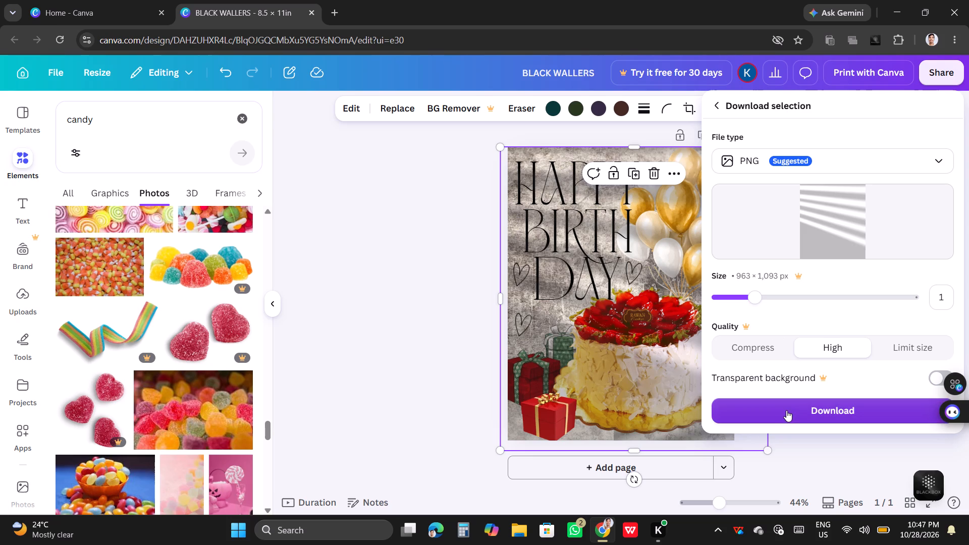
left_click(787, 411)
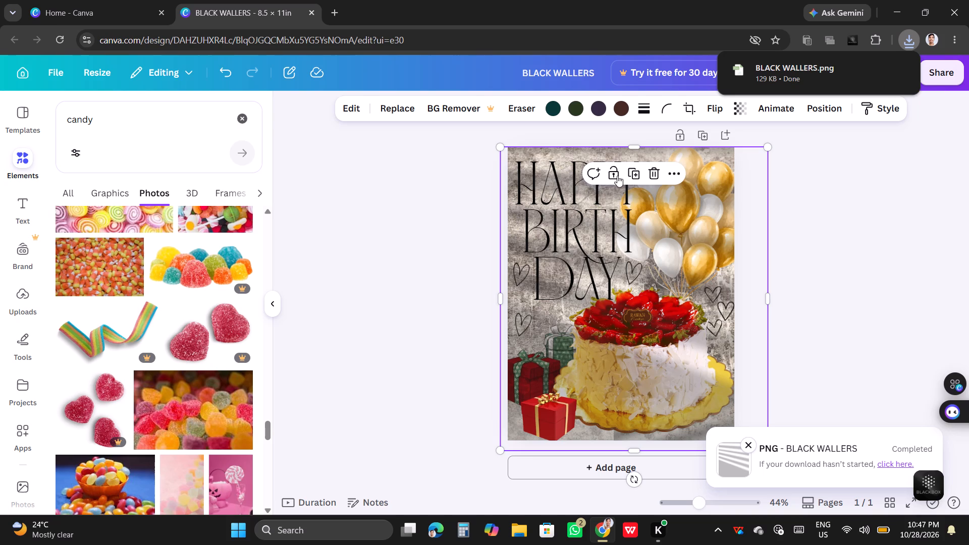
left_click(820, 220)
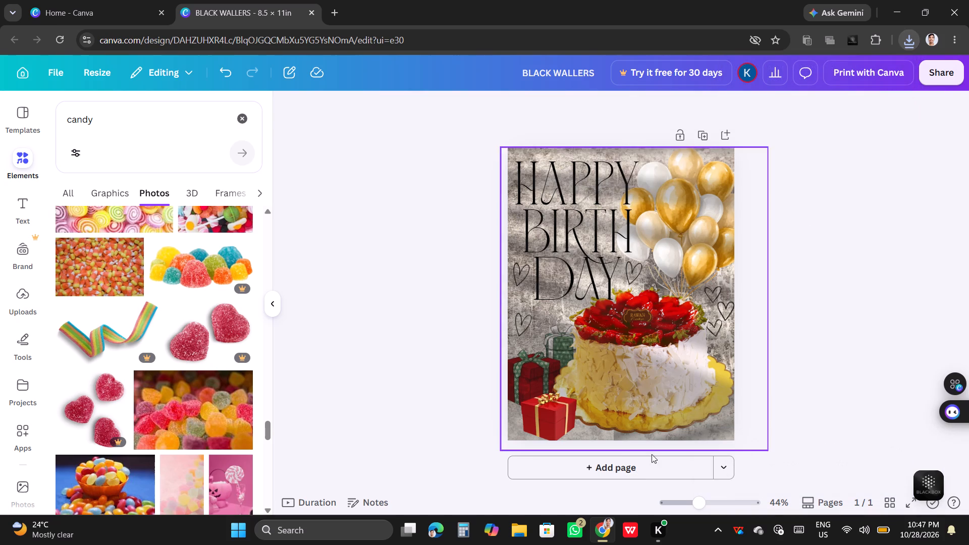
Switch to File Explorer and open the downloaded BLACK WALLERS image from the Downloads folder to check it.
left_click(522, 533)
left_click(522, 533)
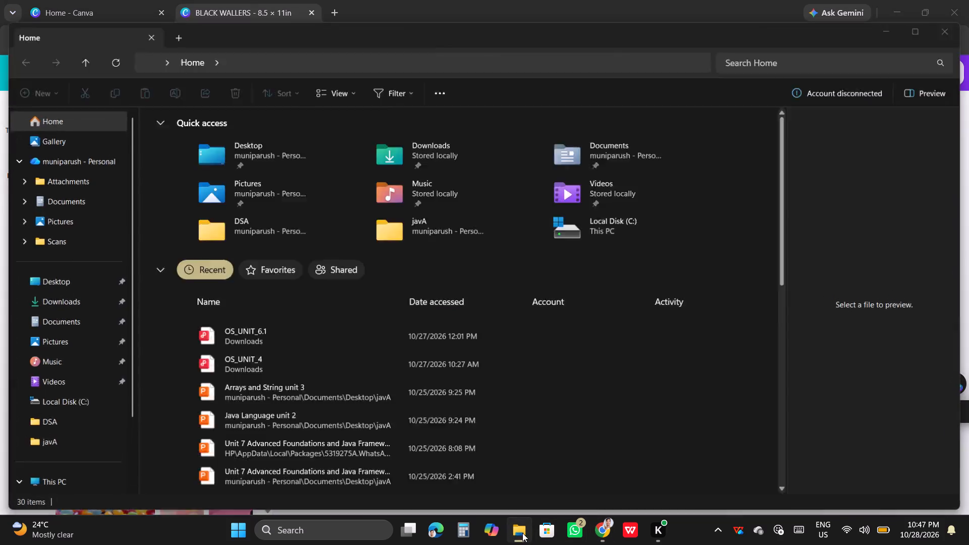
left_click(522, 531)
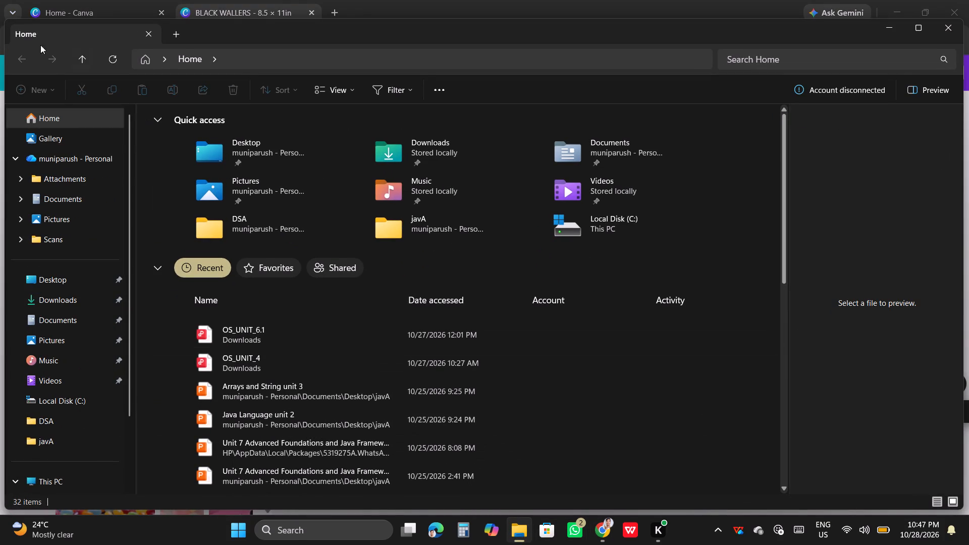
left_click(75, 297)
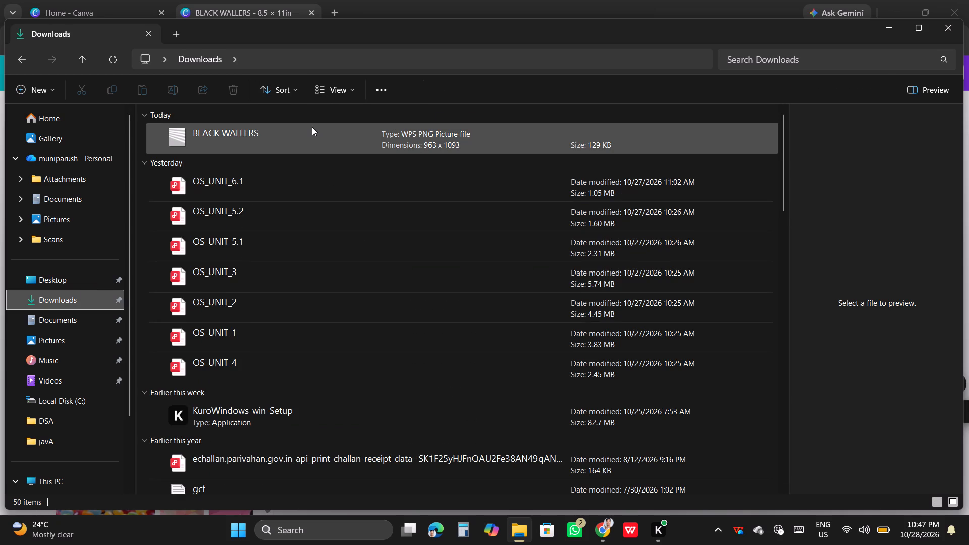
double_click(312, 127)
right_click(312, 127)
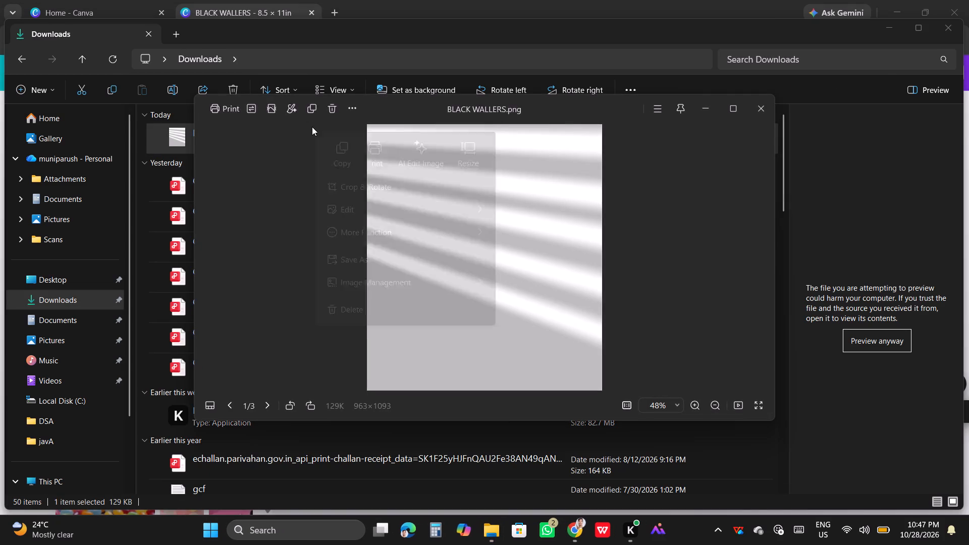
Close the BLACK WALLERS image preview, return to the birthday design in Chrome and check the recent download history.
left_click(764, 108)
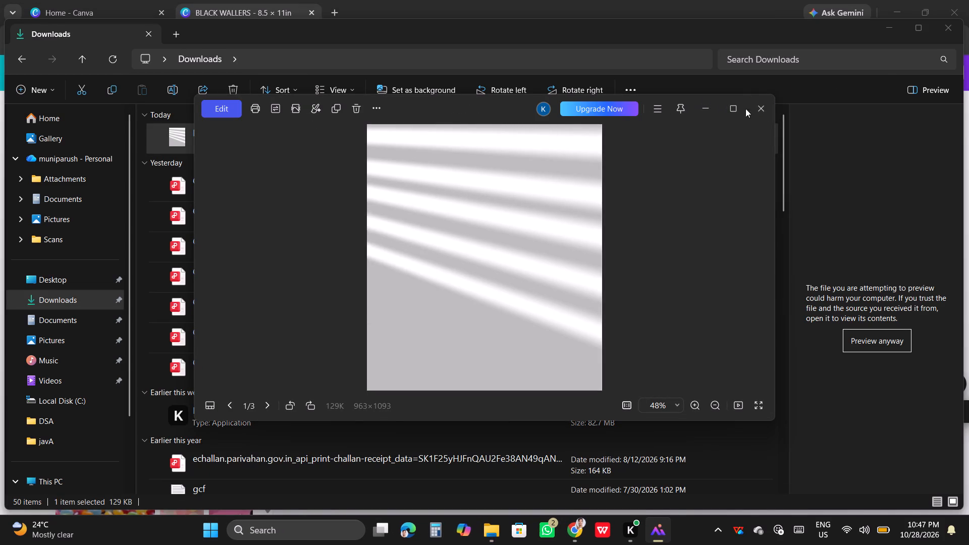
left_click(612, 225)
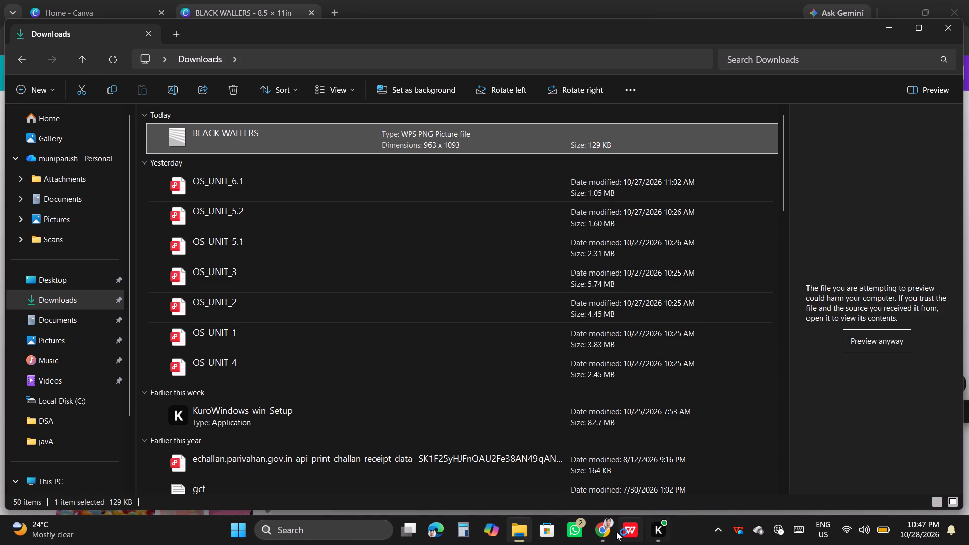
left_click(606, 534)
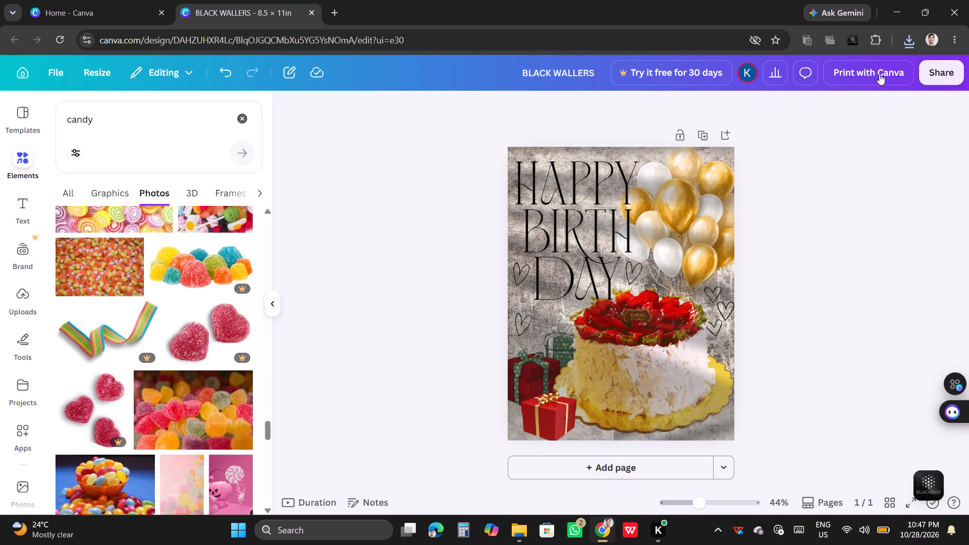
left_click(910, 44)
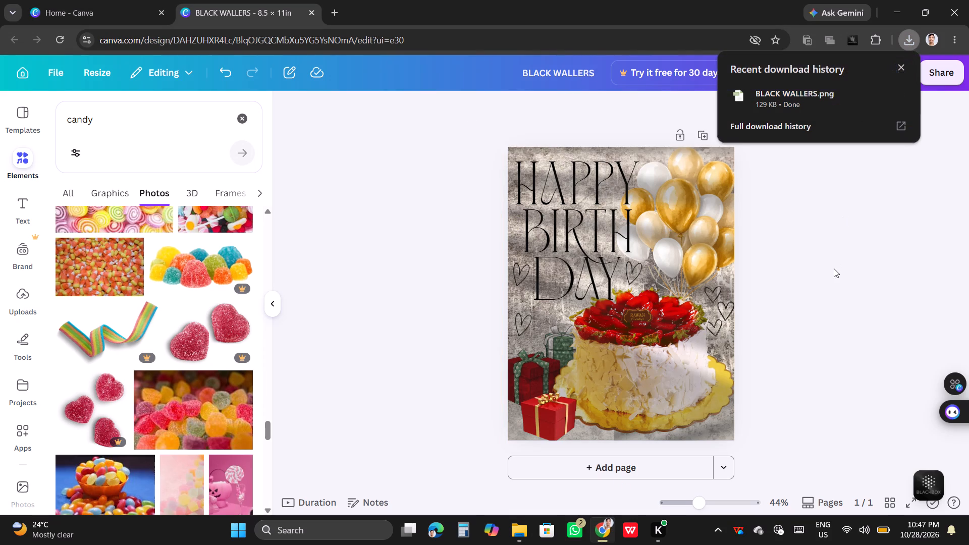
left_click_drag(834, 269, 829, 270)
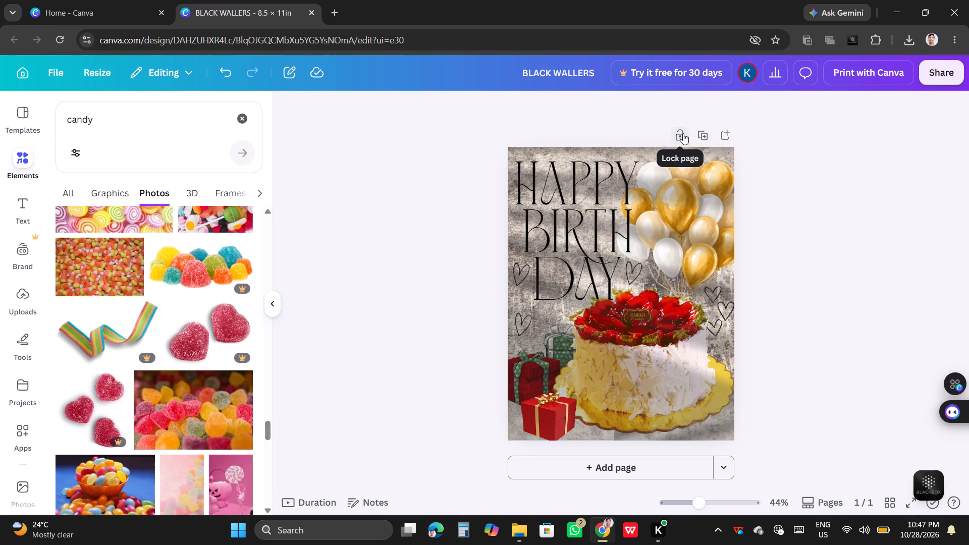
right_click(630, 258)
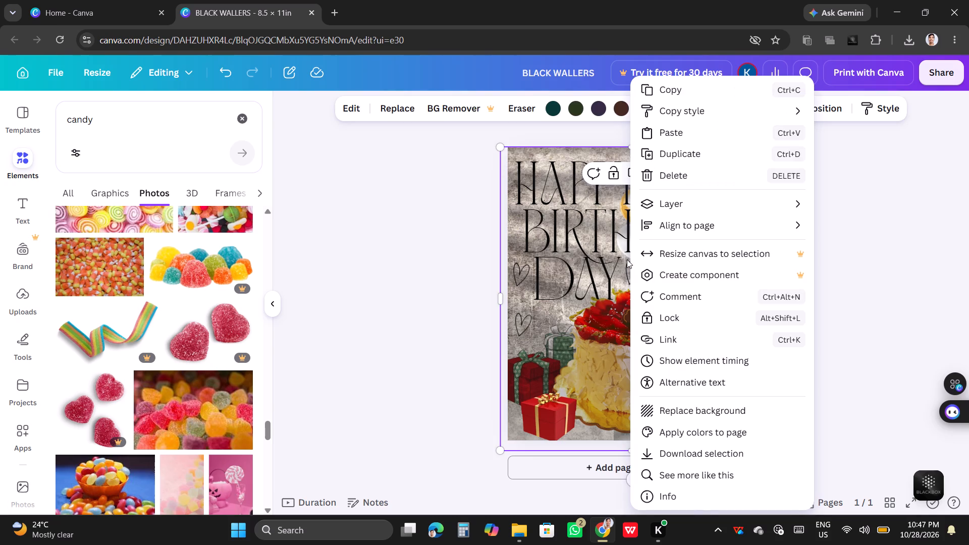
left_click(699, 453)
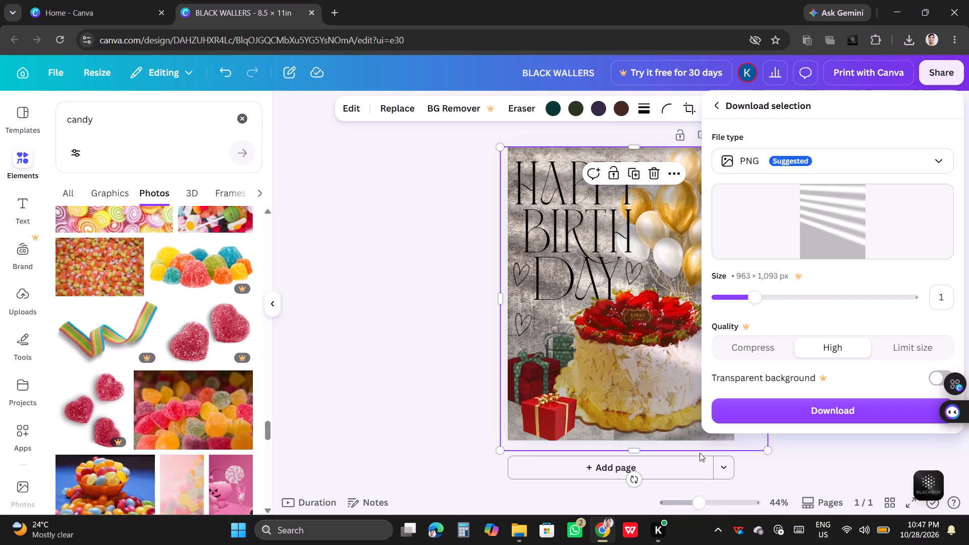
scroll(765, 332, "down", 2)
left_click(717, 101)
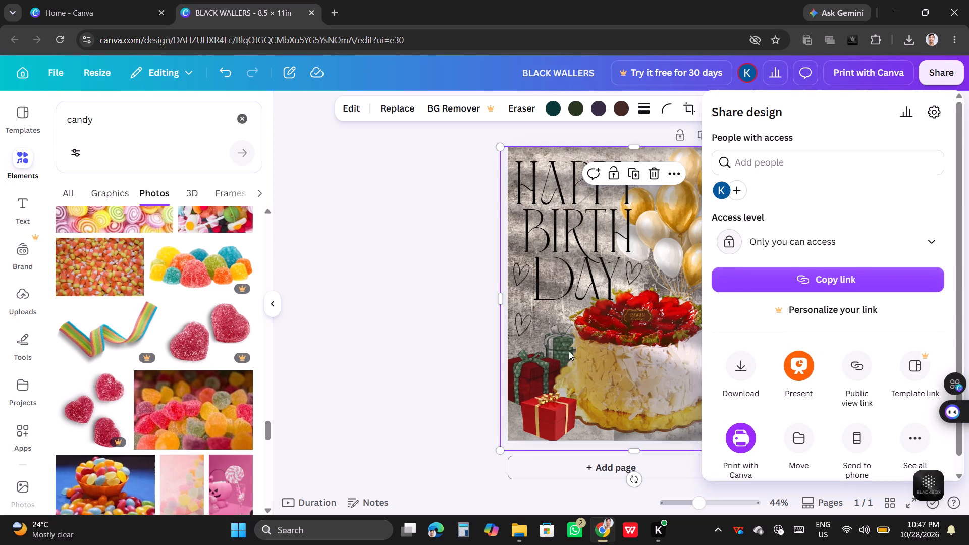
Download the whole birthday design as a high-quality PNG at 1,545 × 2,000 px.
left_click(740, 368)
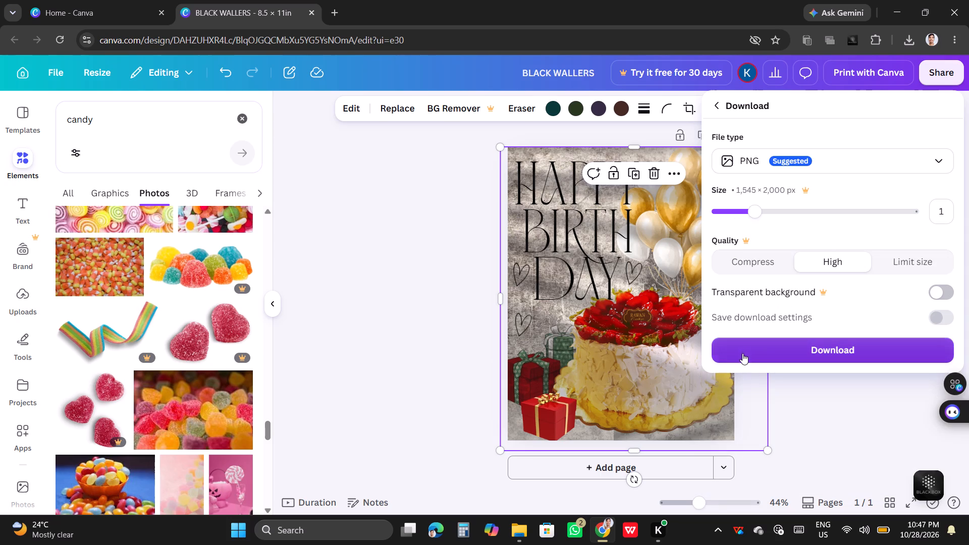
left_click(743, 348)
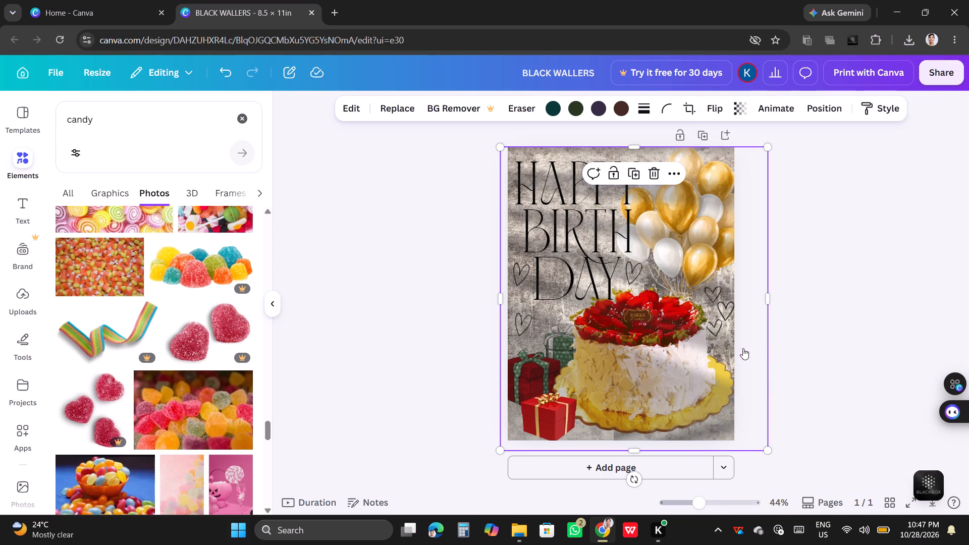